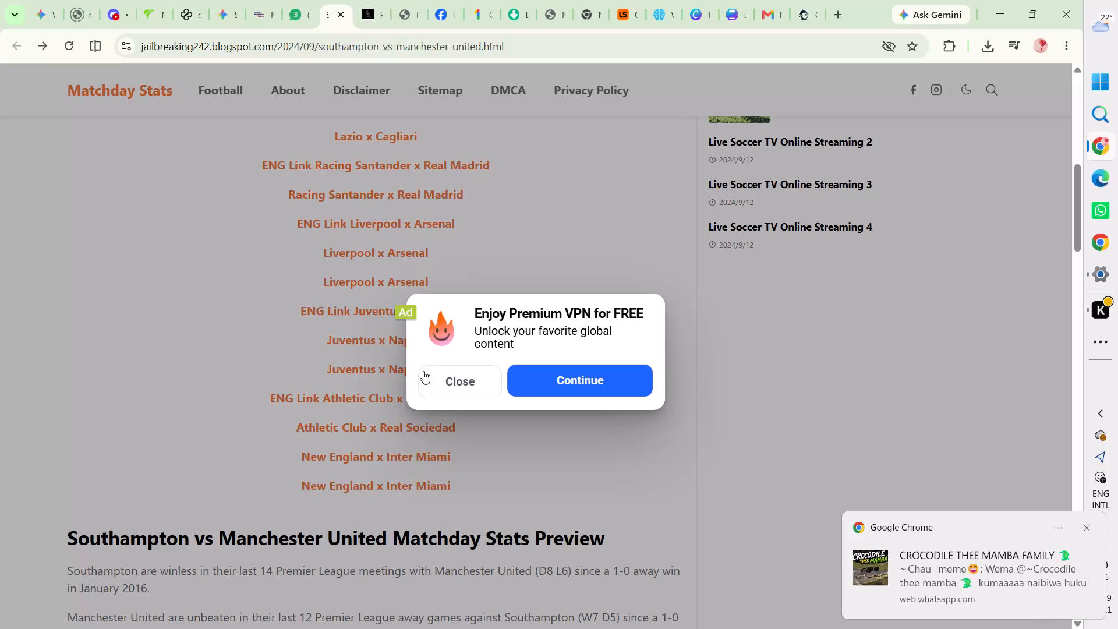
Dismiss the VPN advert and switch to the WorldQuant Brain simulation page.
left_click(441, 388)
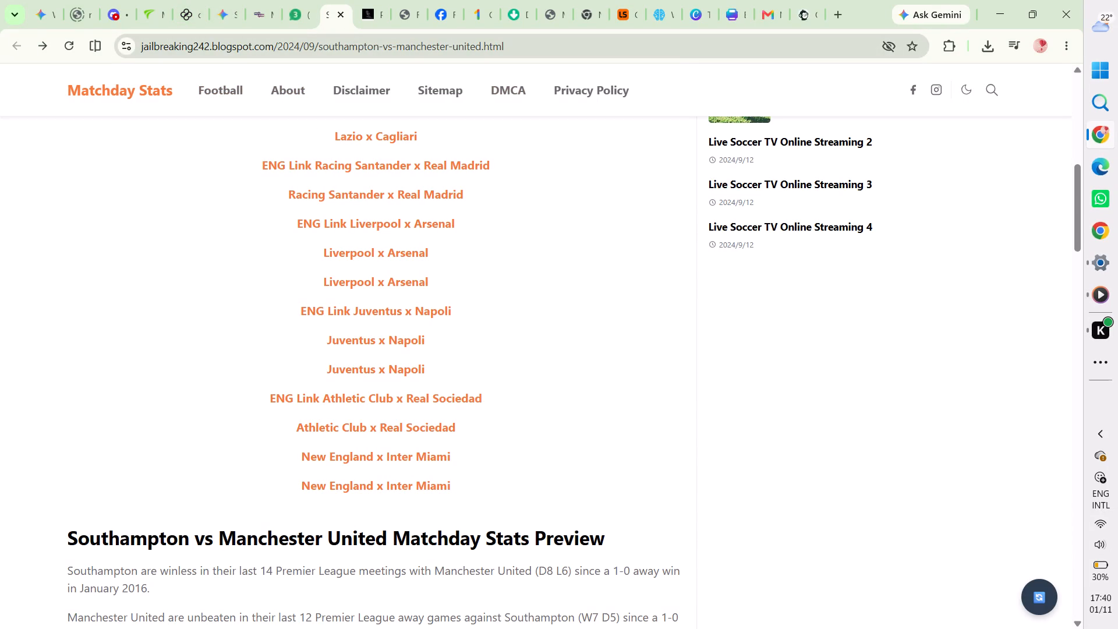
left_click(667, 26)
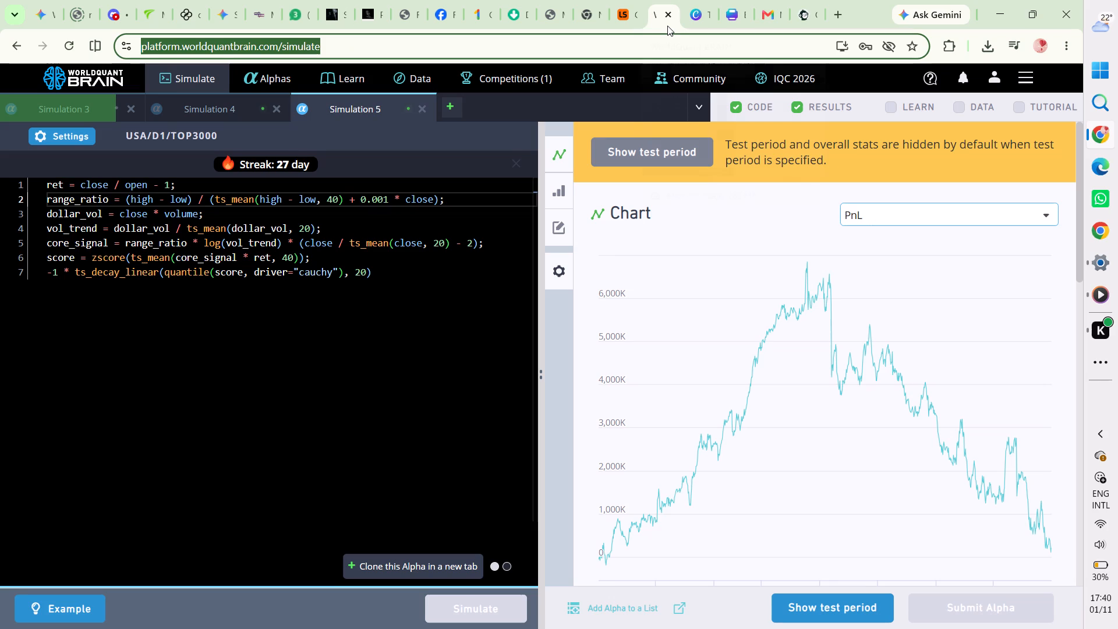
Reveal the test period for Simulation 5 and review its PnL chart and yearly IS Summary statistics.
left_click(834, 607)
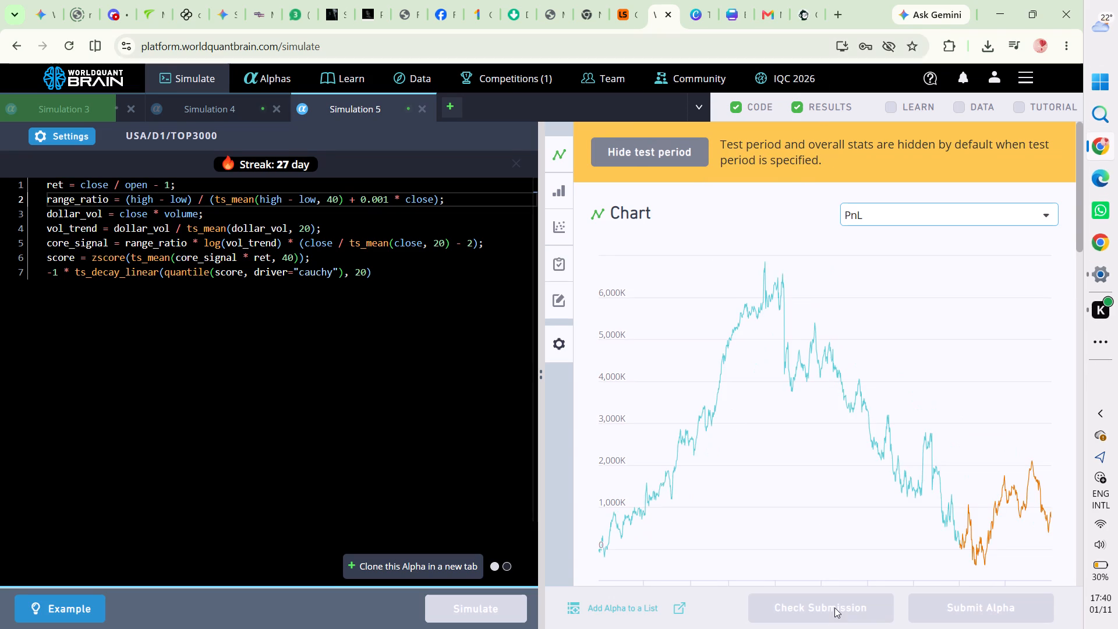
scroll(399, 287, "down", 3)
scroll(641, 326, "down", 1)
scroll(641, 326, "up", 3)
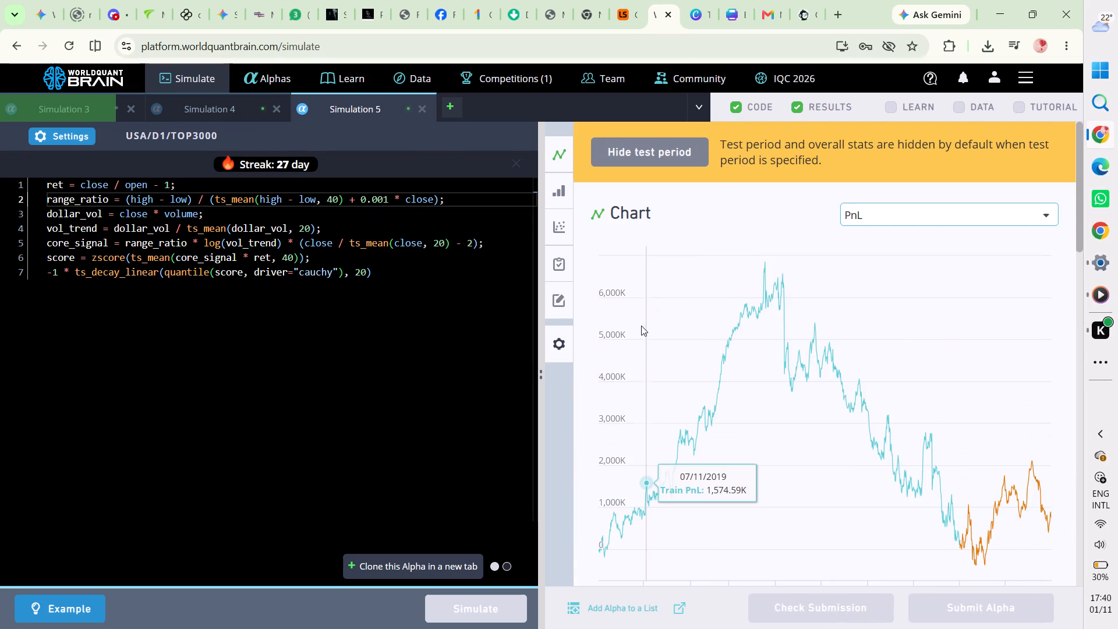
scroll(714, 411, "down", 3)
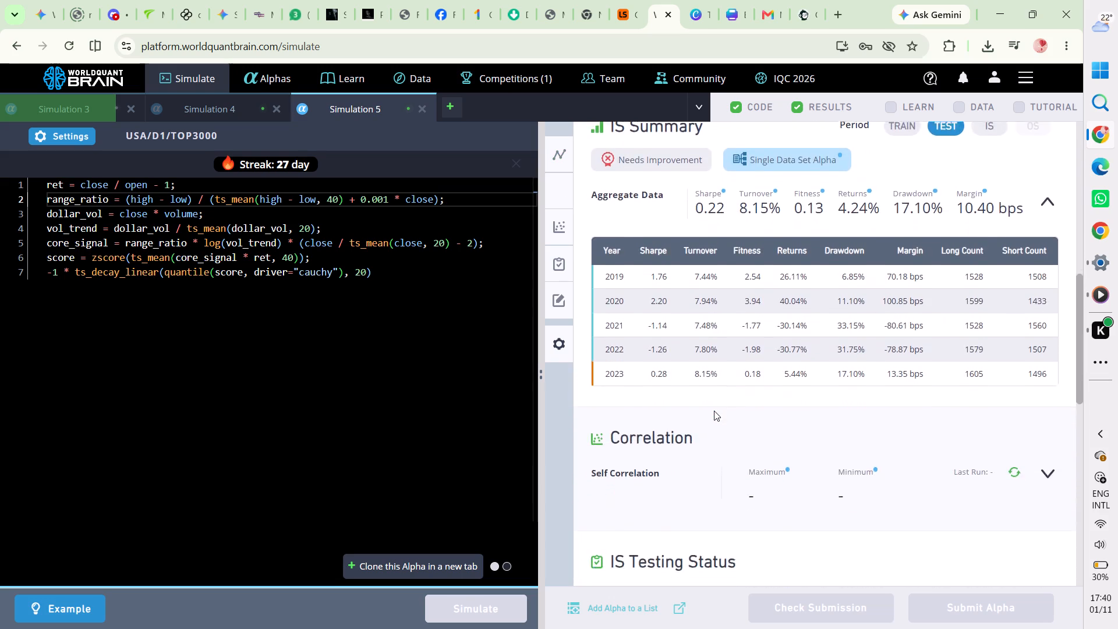
scroll(714, 411, "up", 3)
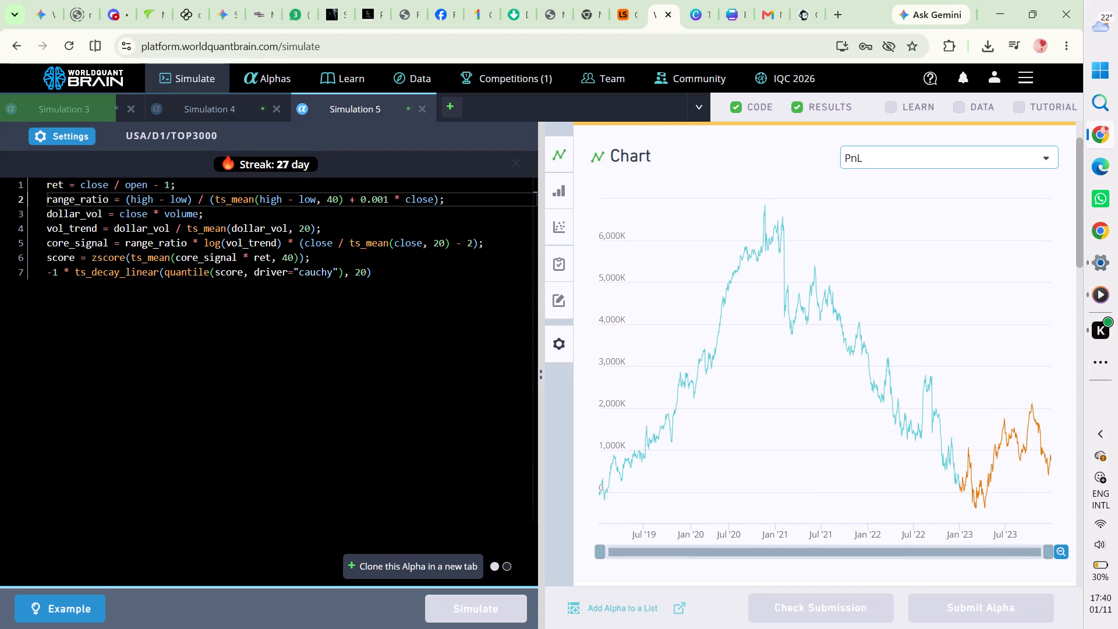
Change the number subtracted at the end of the core_signal line to 1 and run the simulation.
left_click(470, 243)
key("BackSpace")
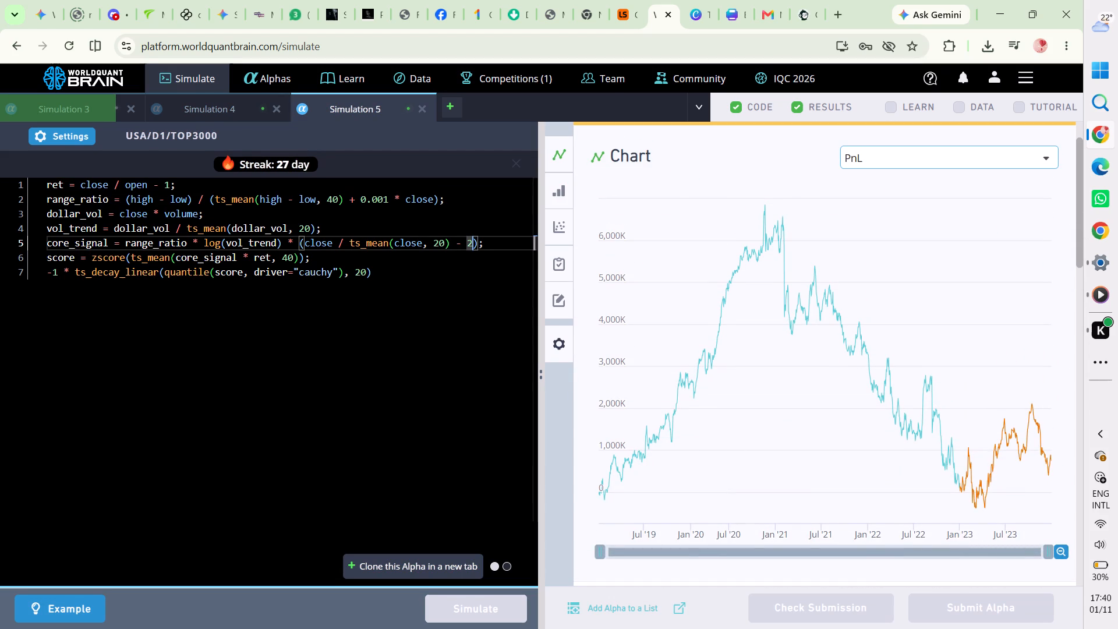
key("1")
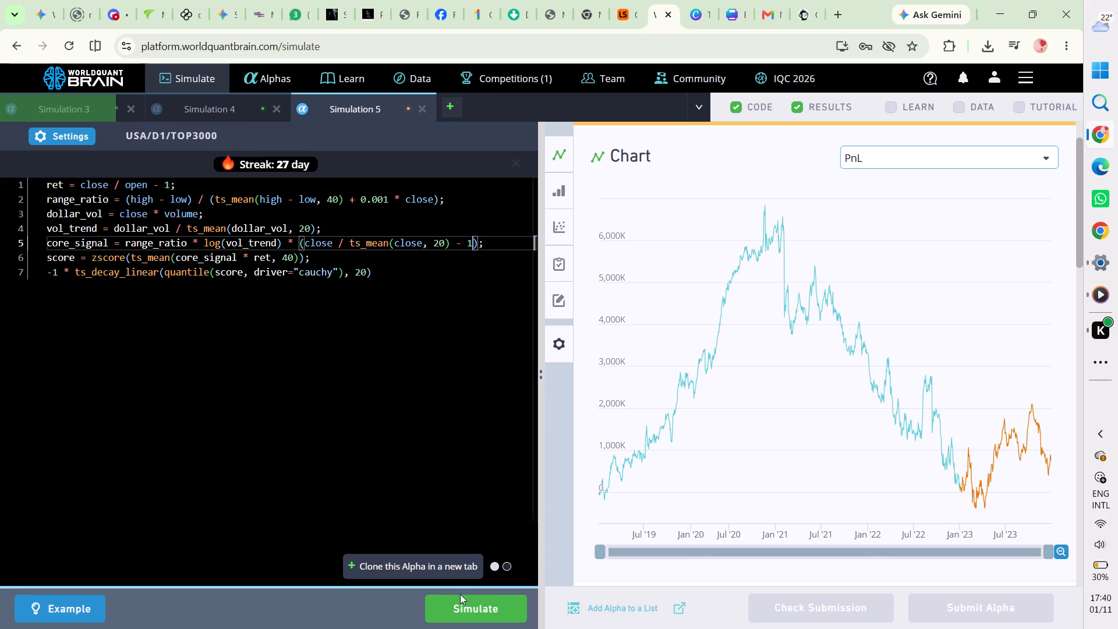
left_click(473, 602)
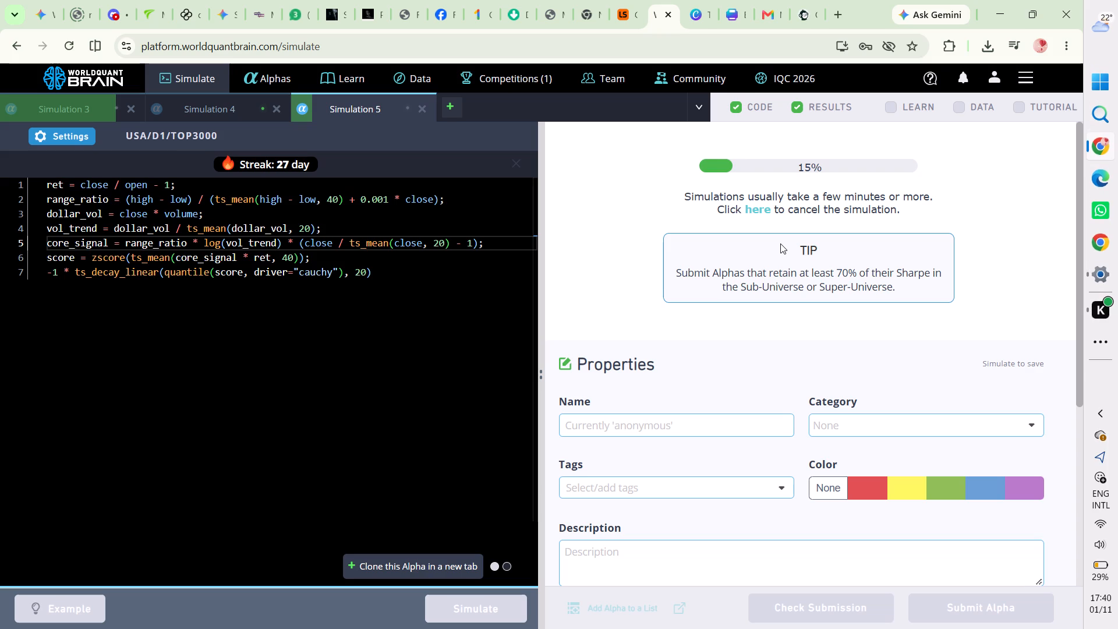
Check the progress of Simulation 3 with its results shown, and return to Simulation 5 to follow its run.
left_click(107, 115)
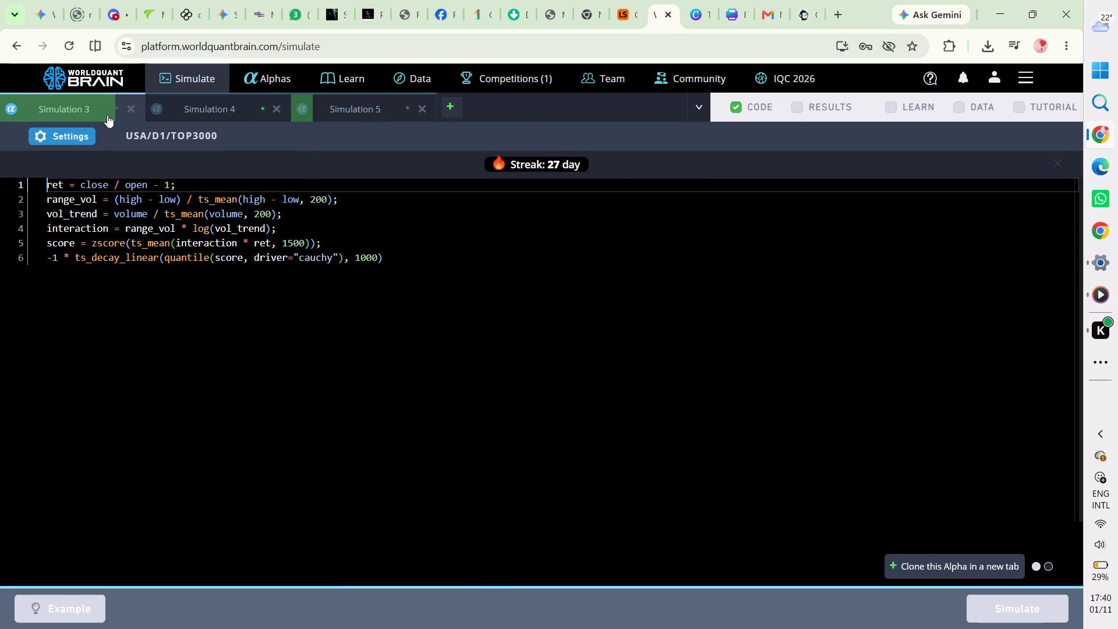
left_click(791, 104)
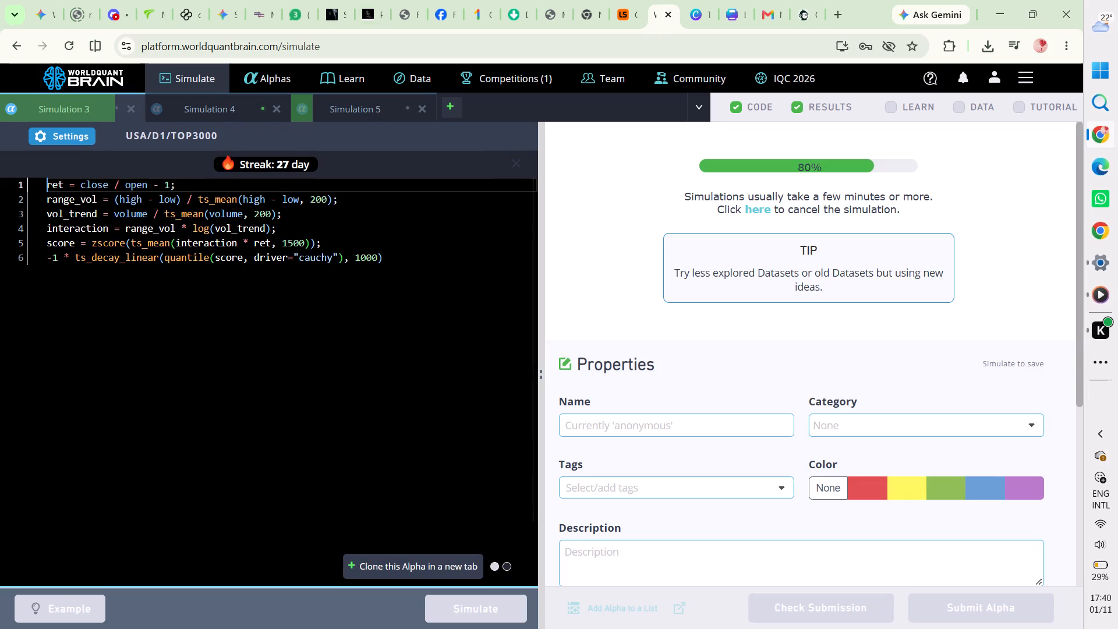
scroll(361, 295, "up", 1)
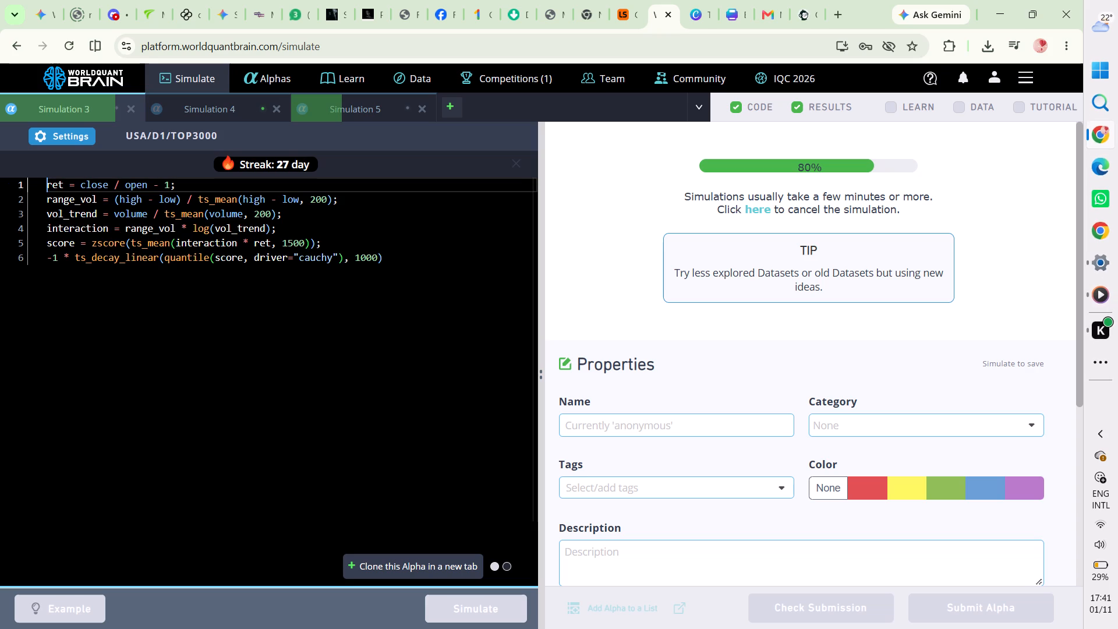
left_click(337, 111)
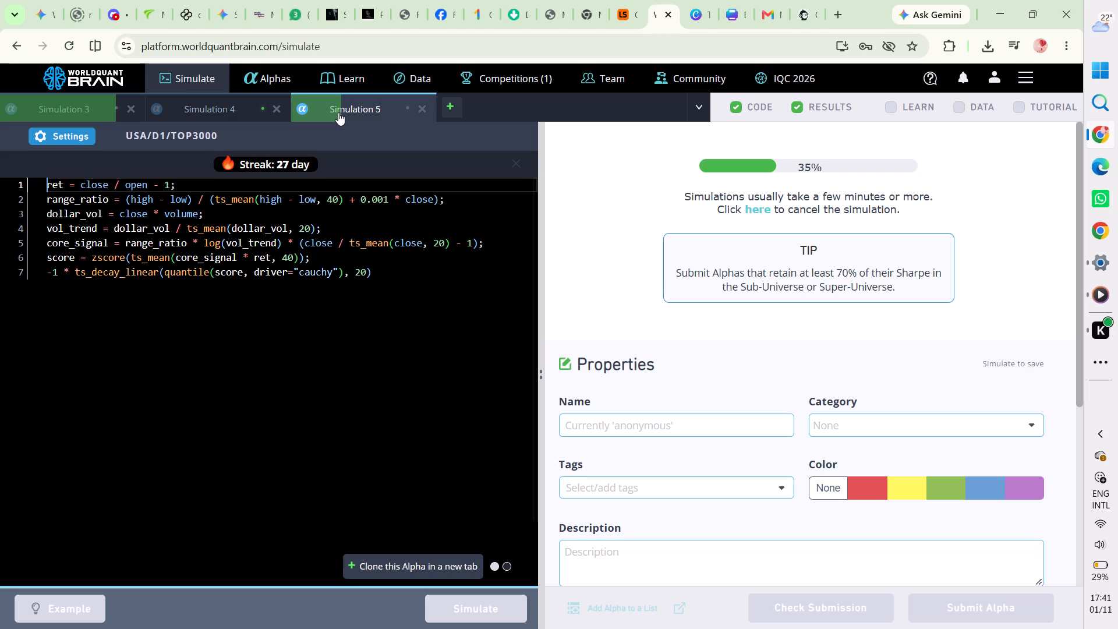
left_click(108, 110)
left_click(362, 101)
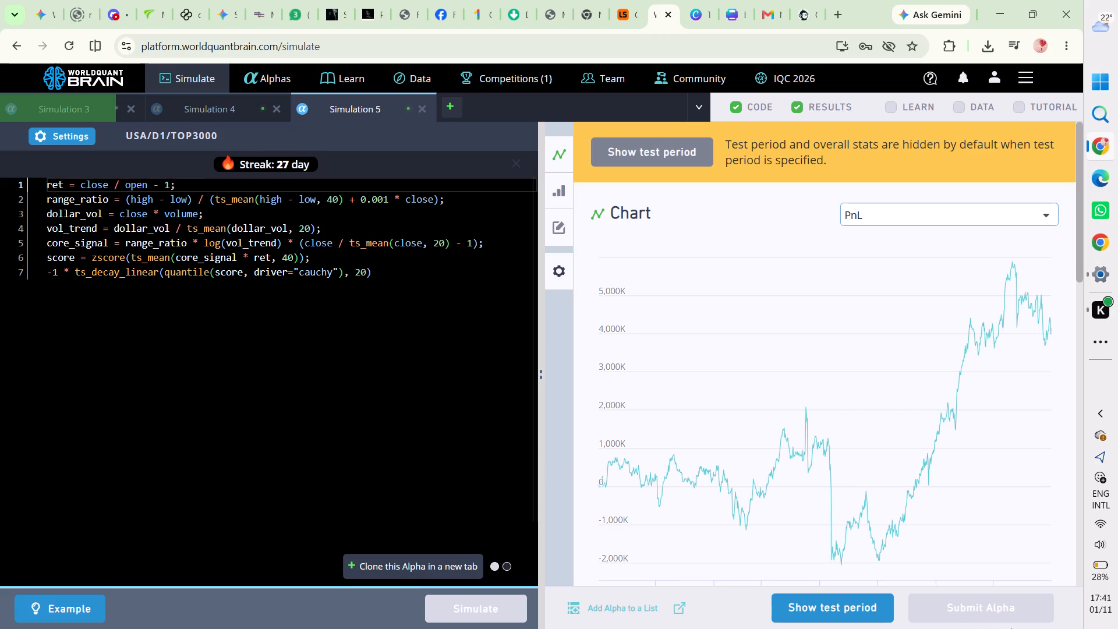
Reveal the test period for the new Simulation 5 run and review its PnL chart and IS Summary.
left_click(872, 621)
scroll(804, 445, "down", 2)
scroll(804, 445, "up", 1)
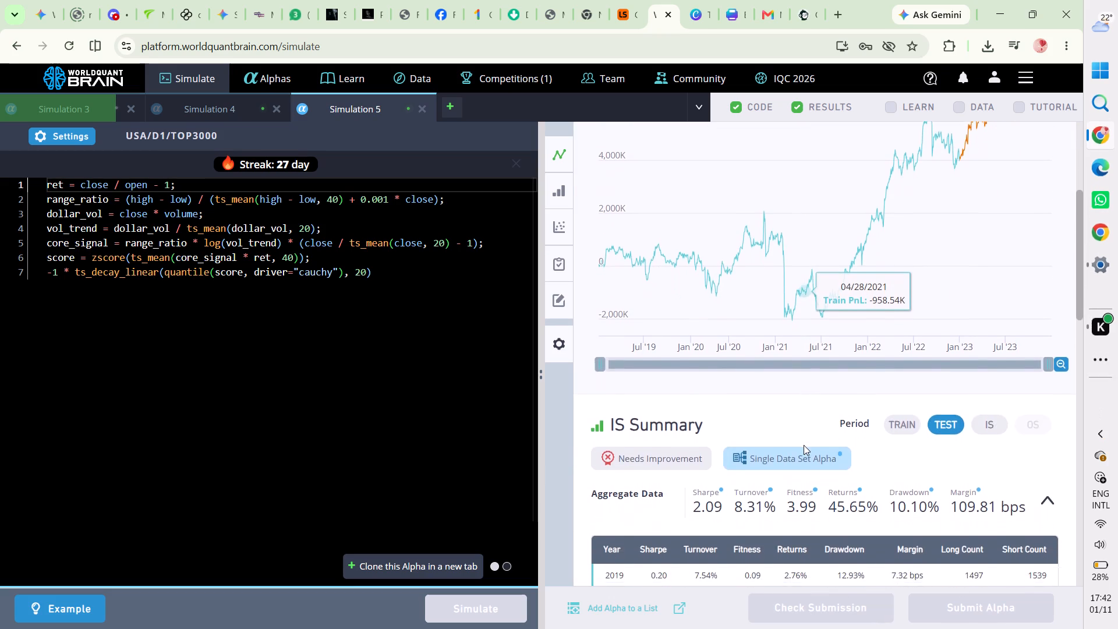
scroll(804, 445, "up", 1)
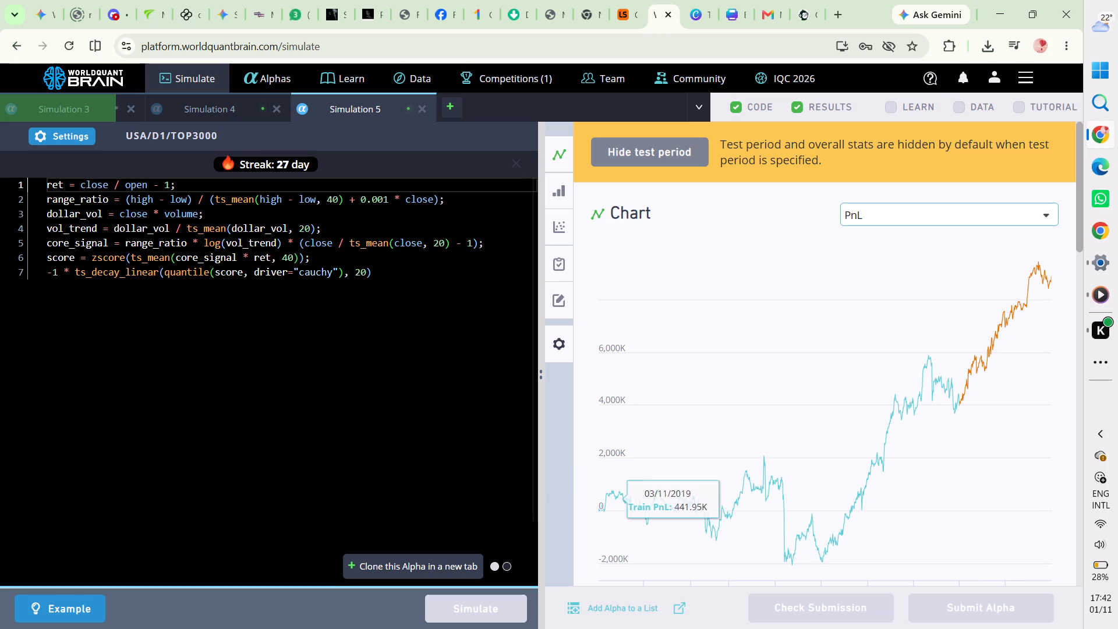
Set the ts_mean window in the score line to 20 and run the simulation again.
left_click(287, 258)
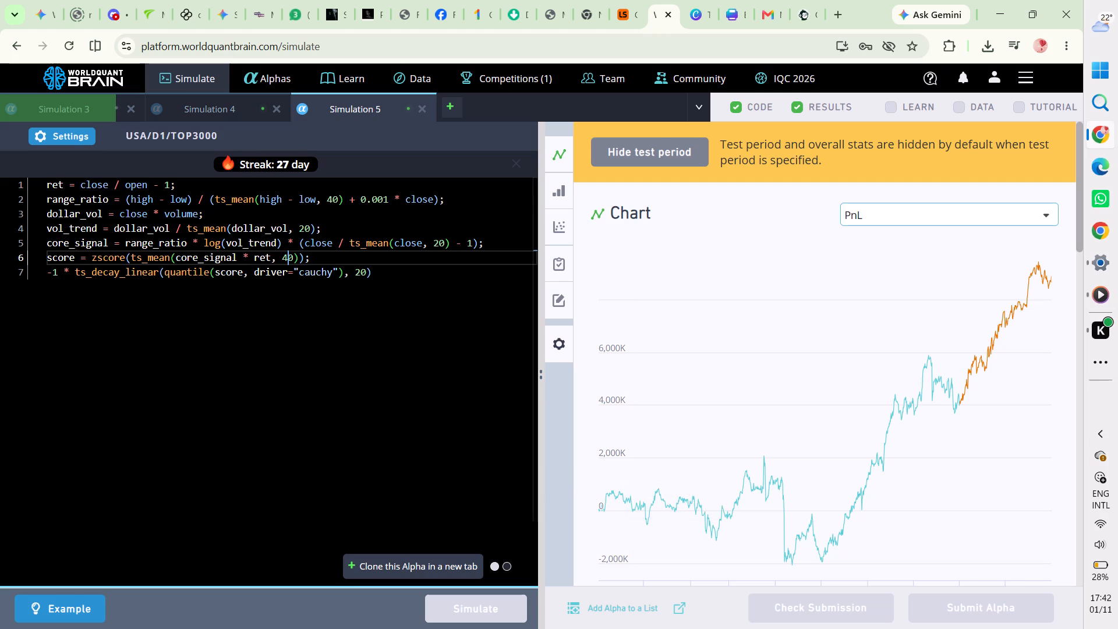
key("BackSpace")
key("2")
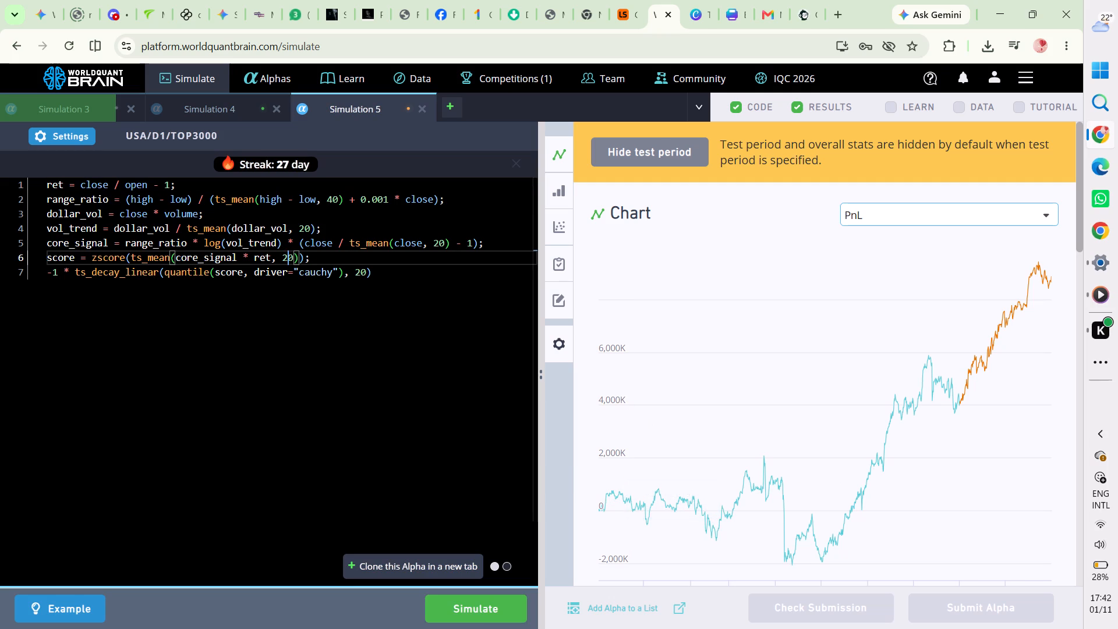
left_click(481, 615)
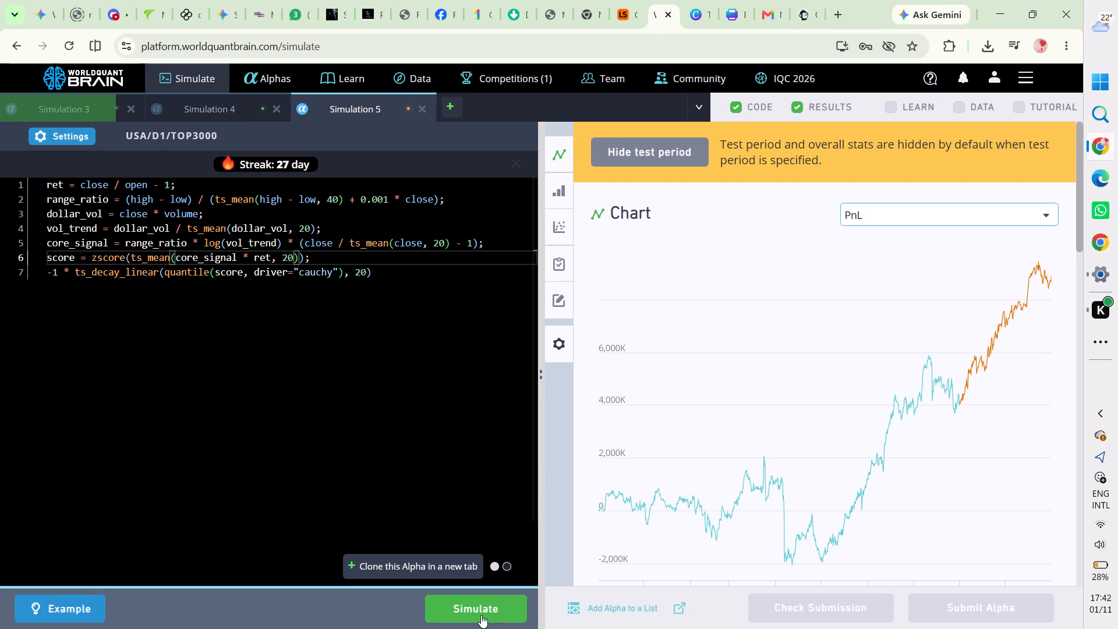
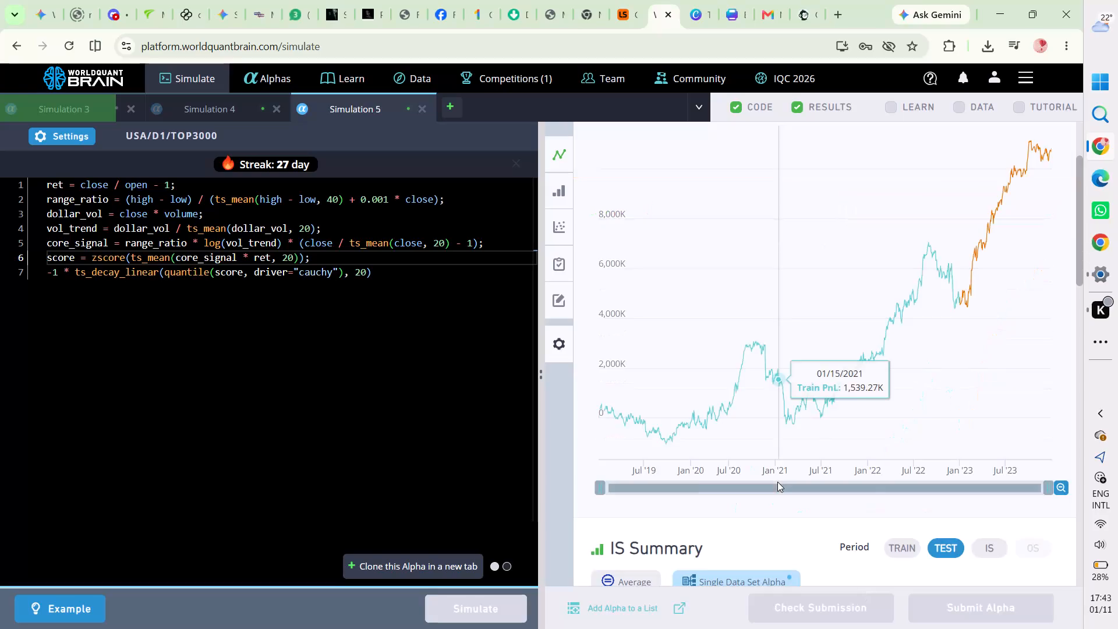
Review the IS Summary yearly figures, the check results and the properties of the latest Simulation 5 run.
scroll(777, 482, "down", 1)
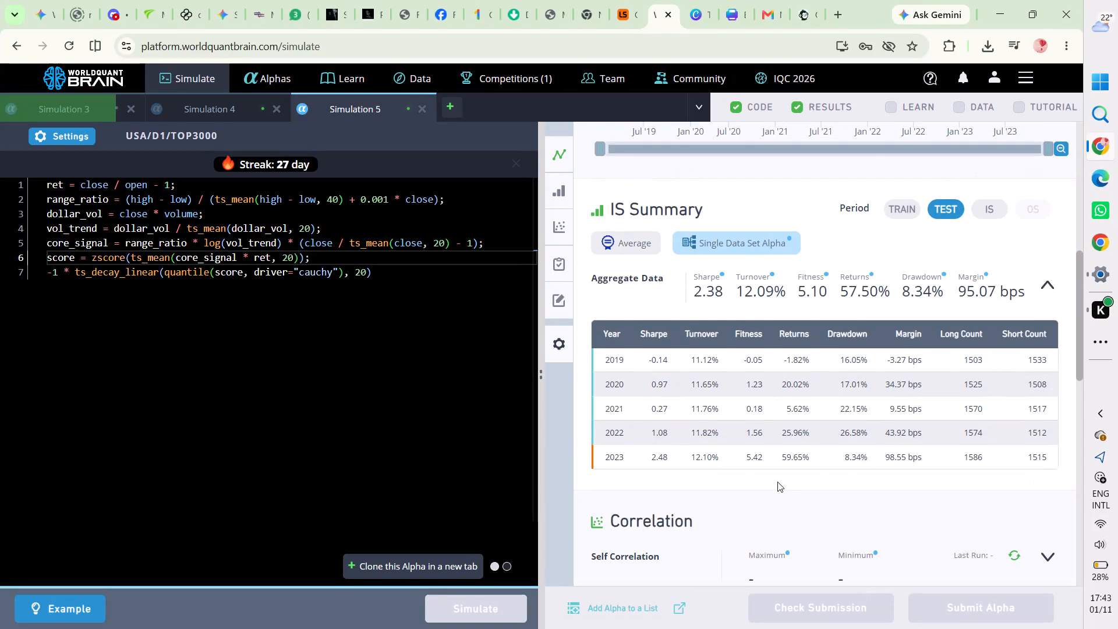
scroll(777, 482, "down", 2)
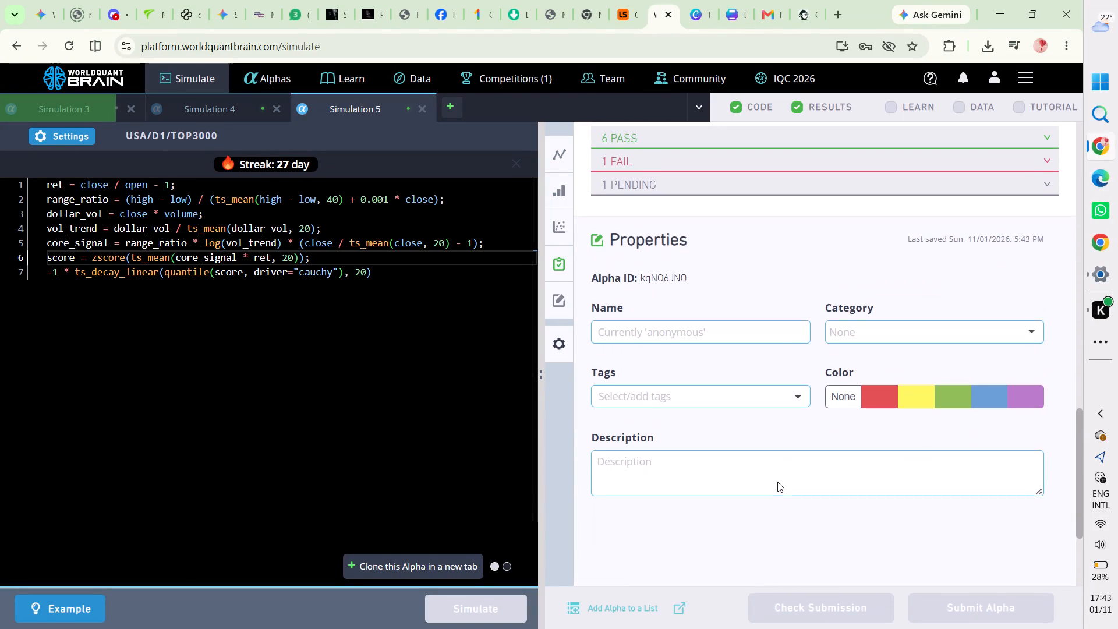
scroll(777, 482, "up", 4)
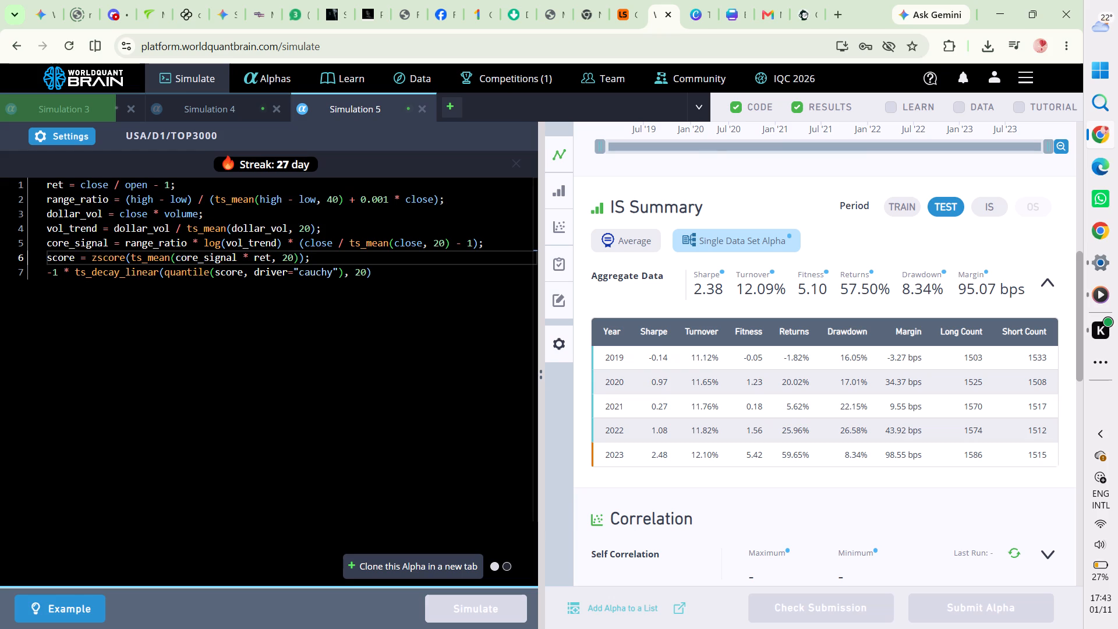
Set the ts_decay_linear window in the last line of the expression to 10 and run the simulation.
left_click(359, 274)
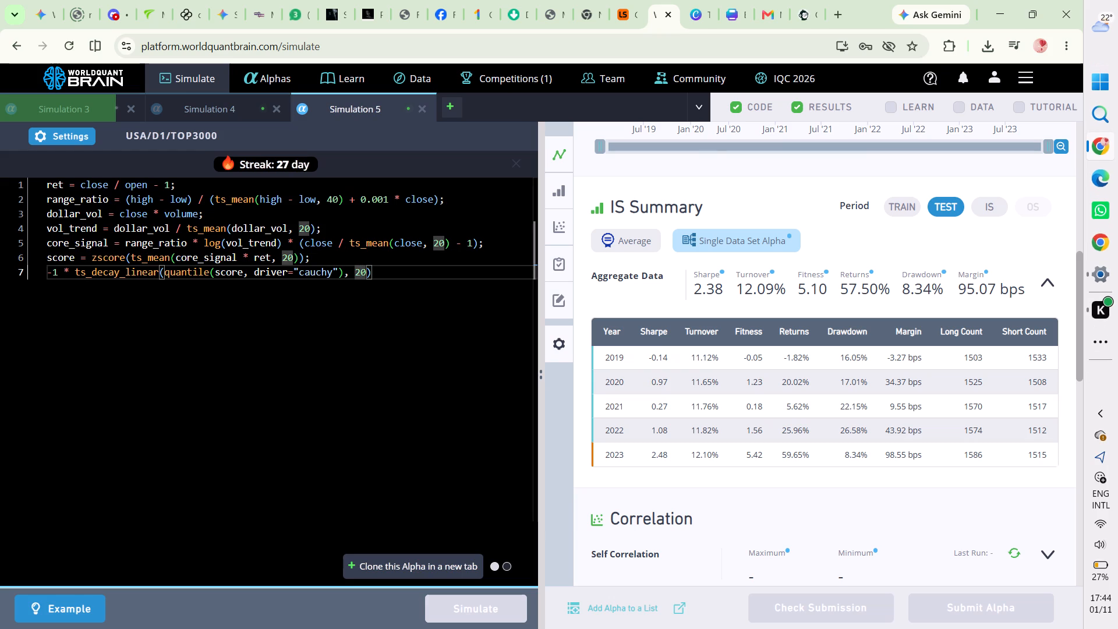
key("BackSpace")
key("grave")
key("1")
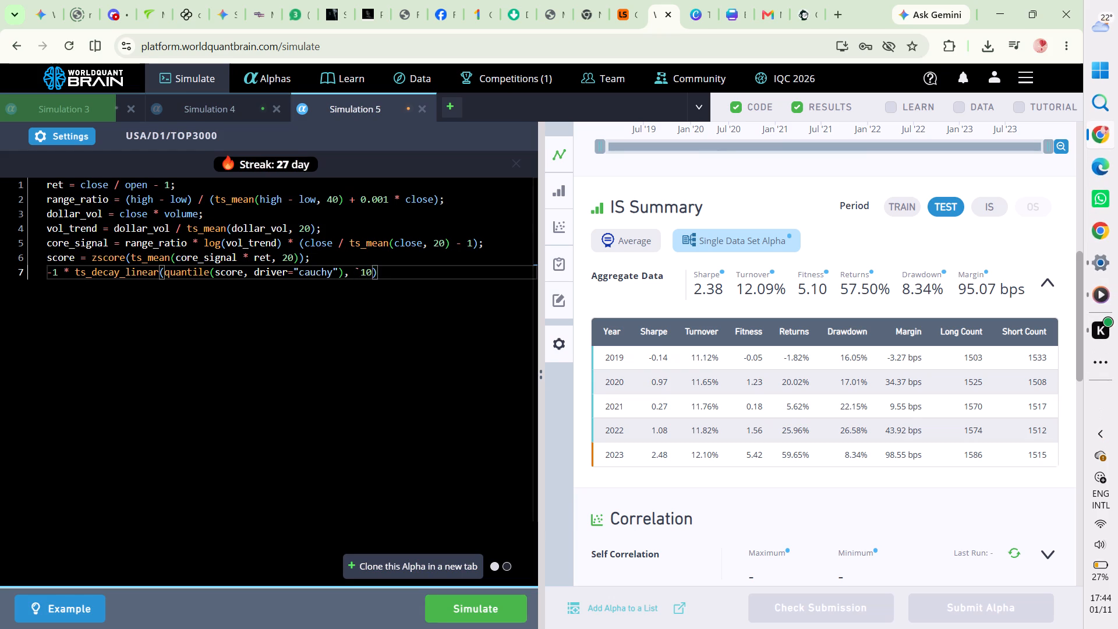
key("BackSpace")
key("BackSpace")
key("1")
left_click(482, 598)
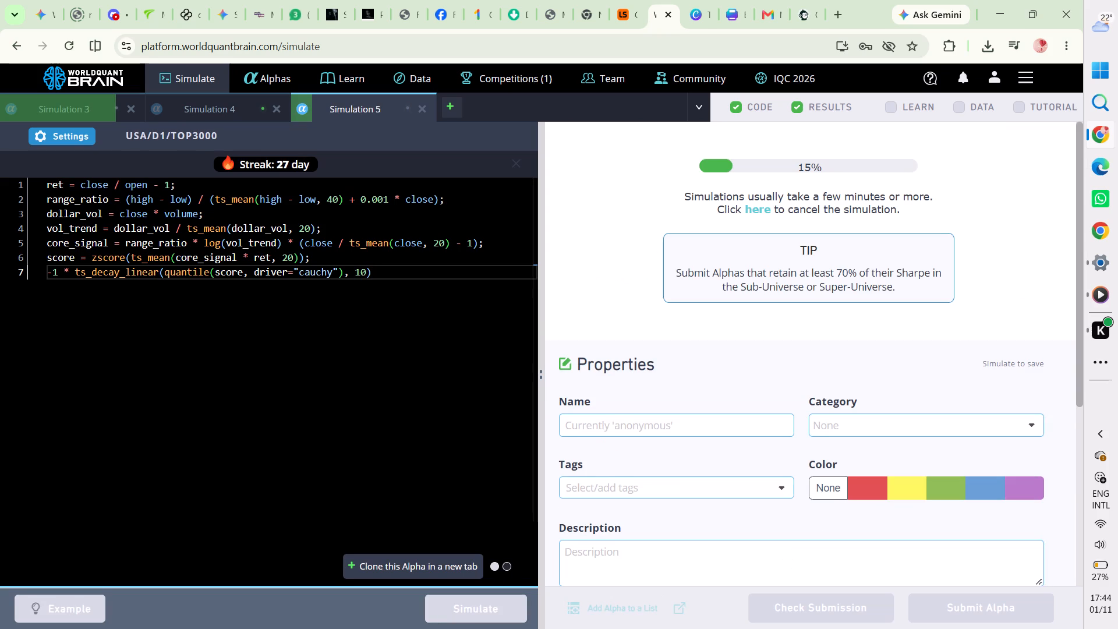
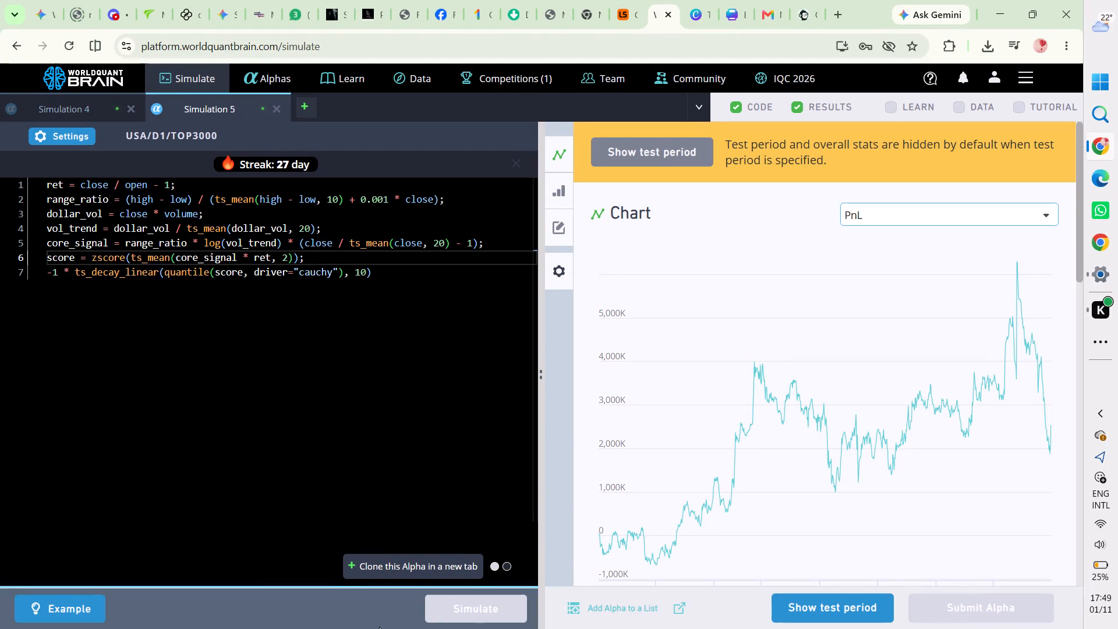
Reveal the test period in the PnL chart of the latest Simulation 5 run.
left_click(790, 607)
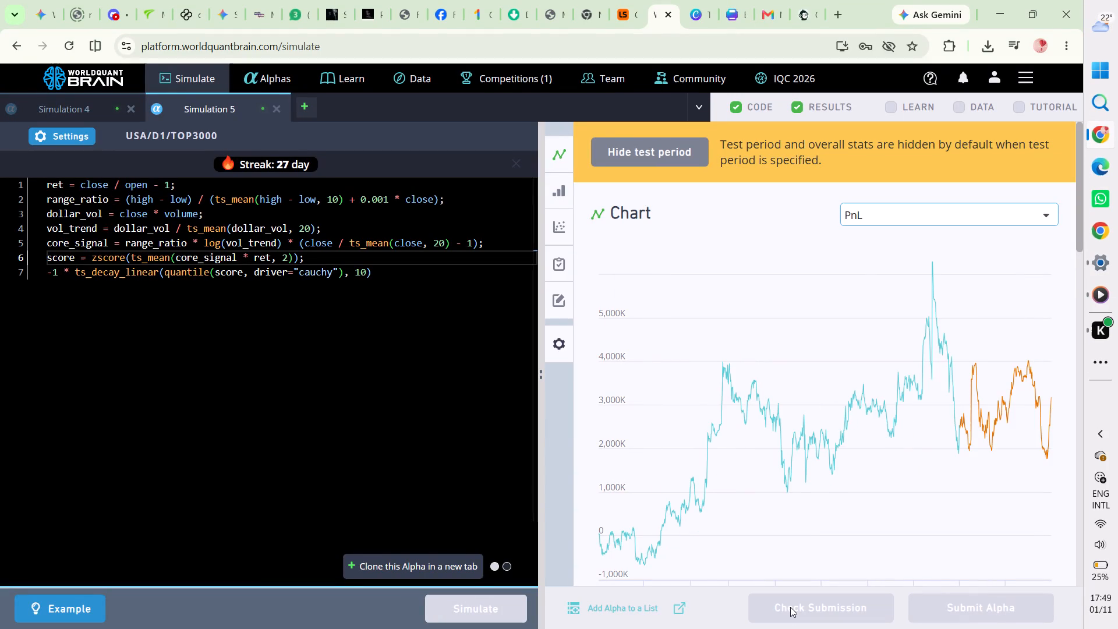
Set the ts_mean window in the score line of the expression to 10 and run the simulation.
left_click(286, 259)
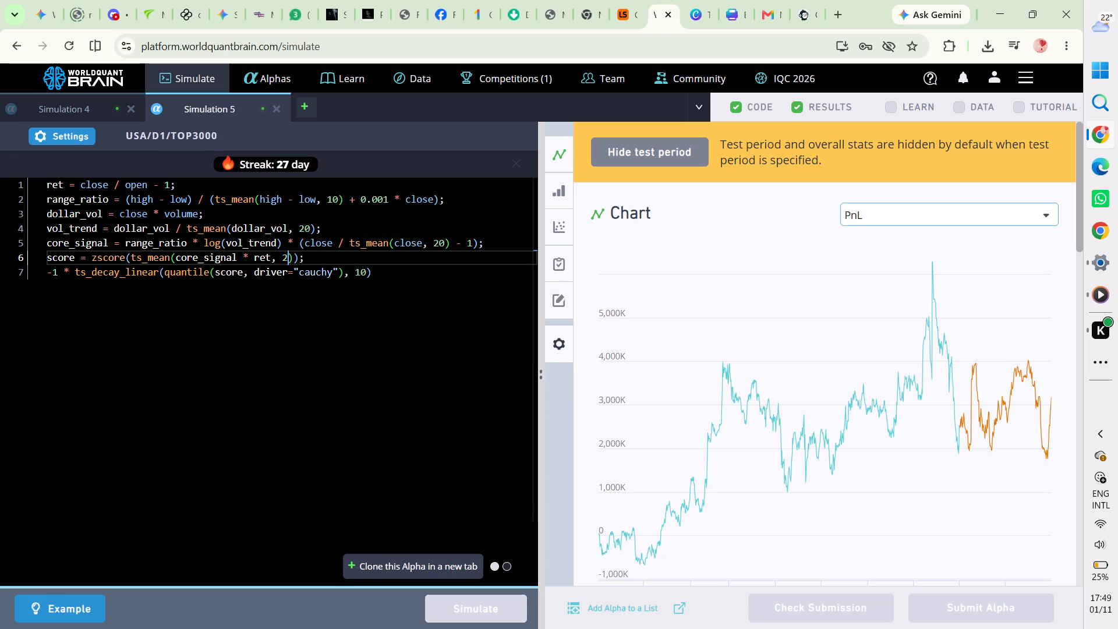
key("BackSpace")
key("1")
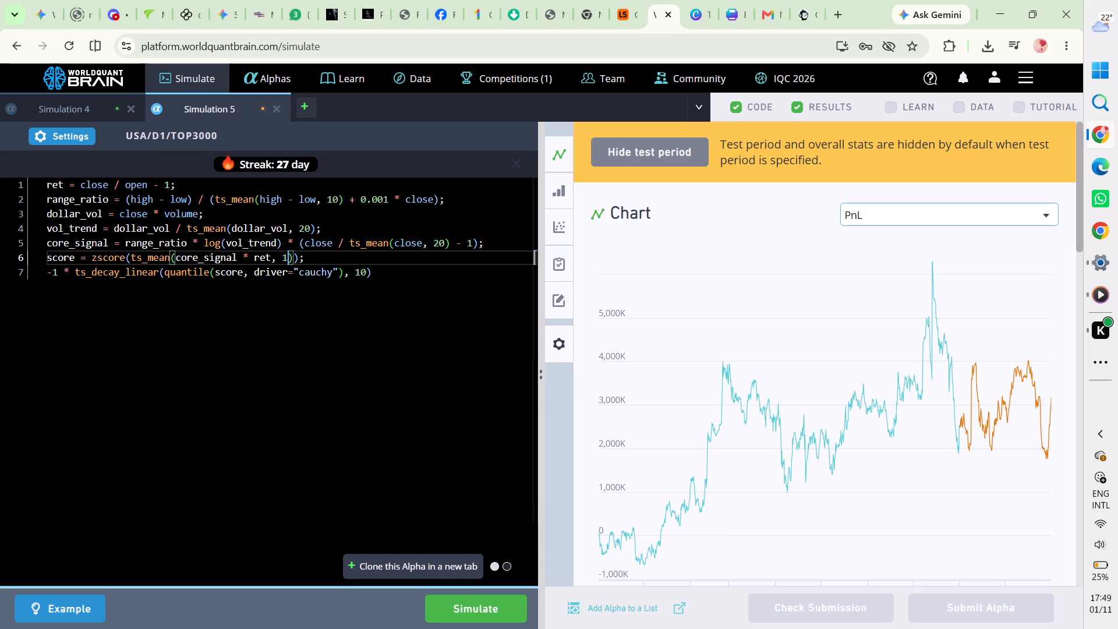
key("0")
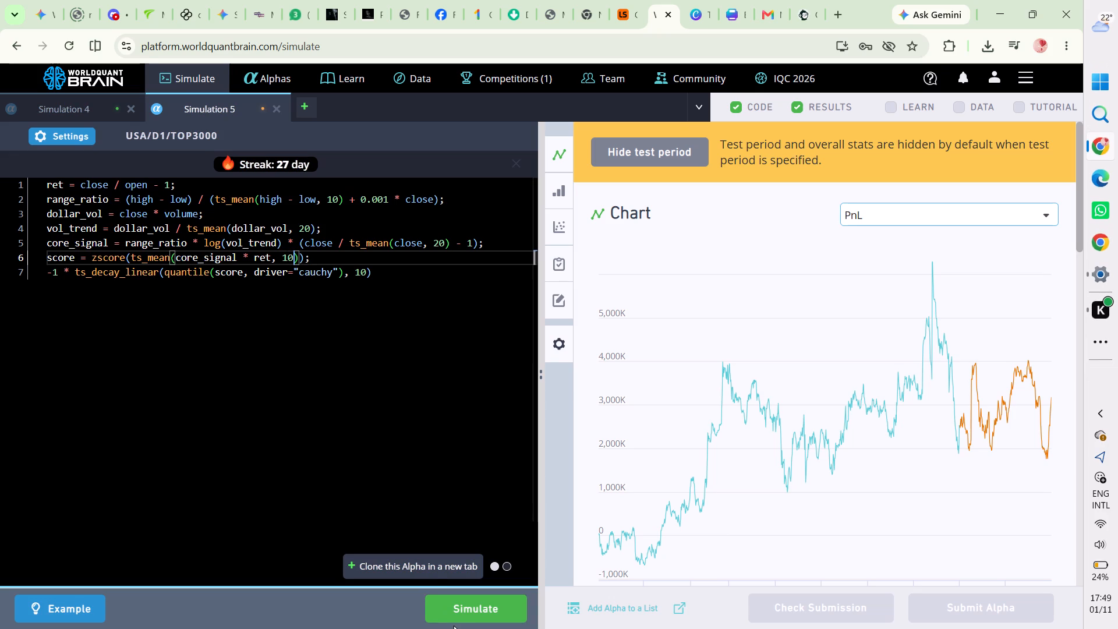
left_click(448, 610)
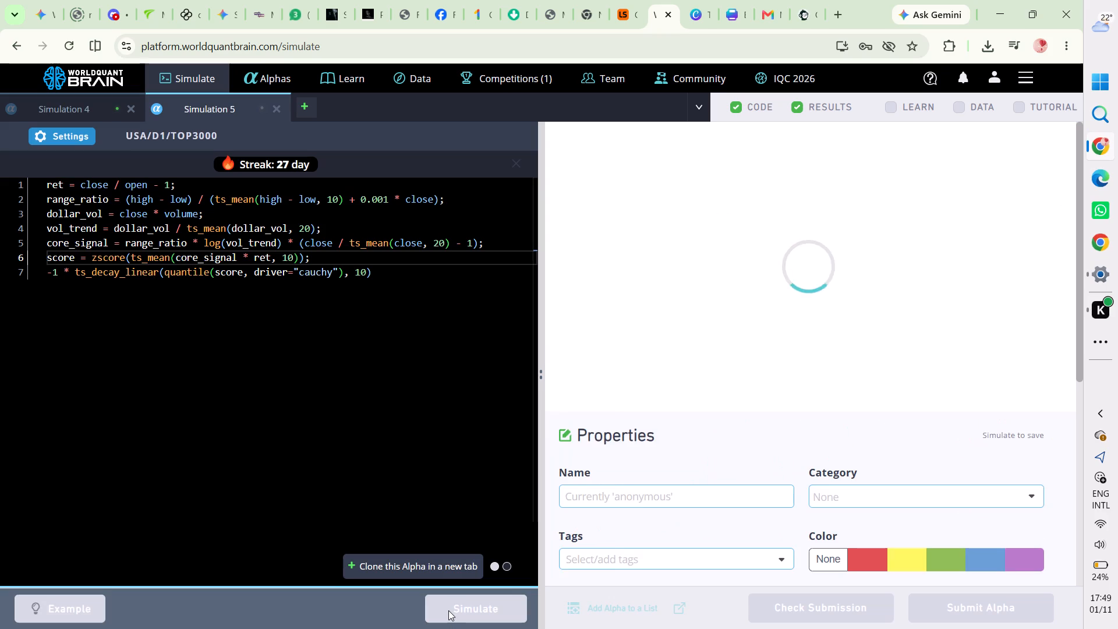
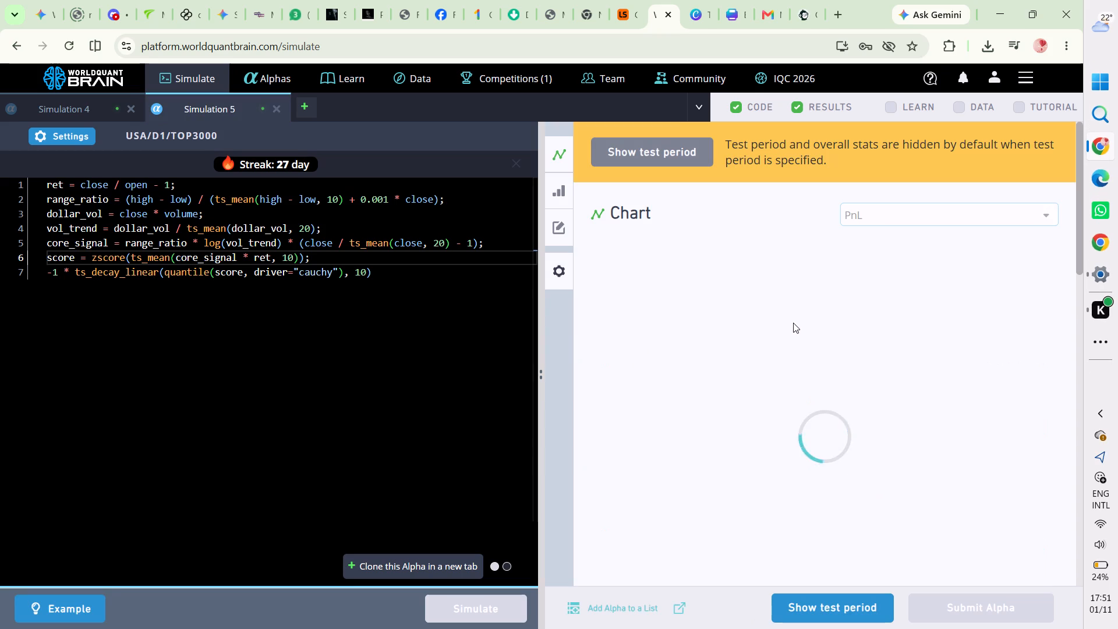
Reveal the test period in the PnL chart of the latest Simulation 5 run.
left_click(809, 610)
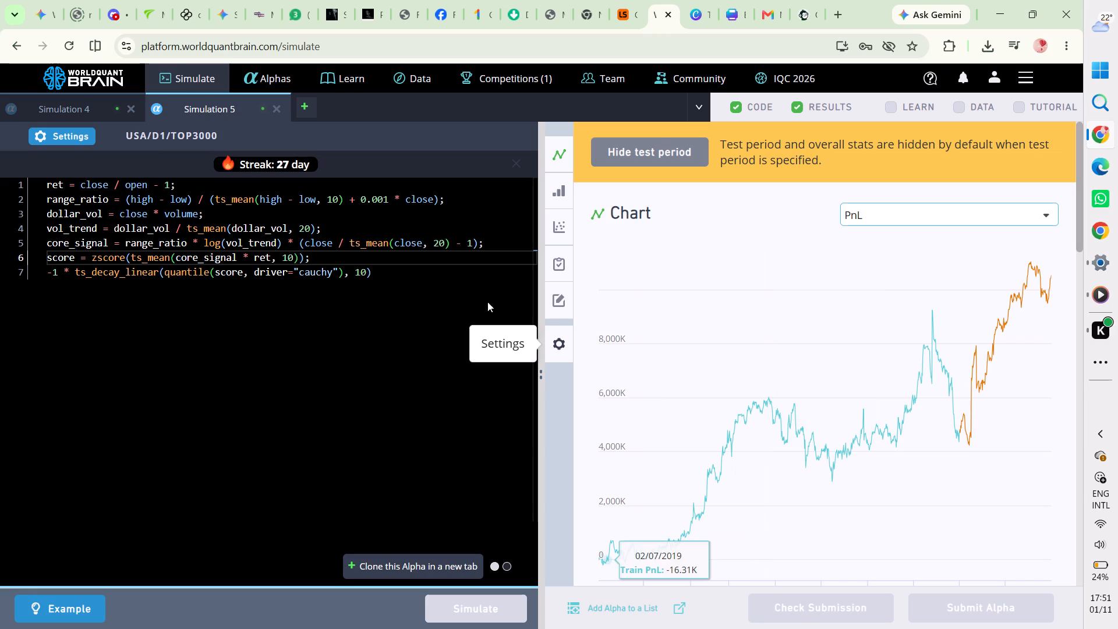
Set the ts_mean window in the score line of the expression to 200 and run the simulation.
left_click(288, 257)
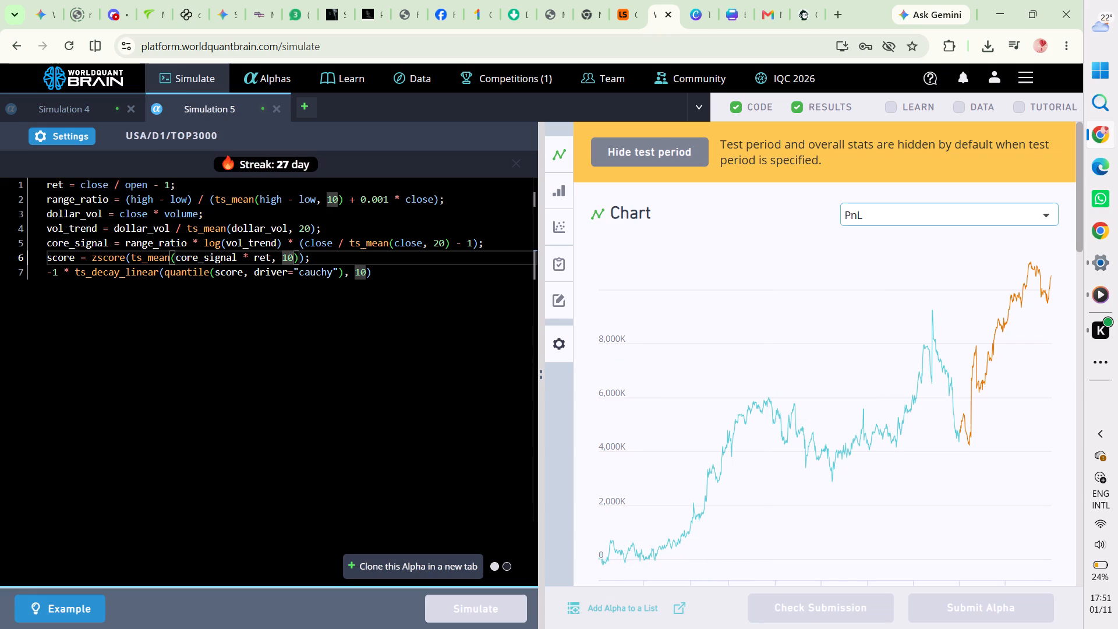
key("BackSpace")
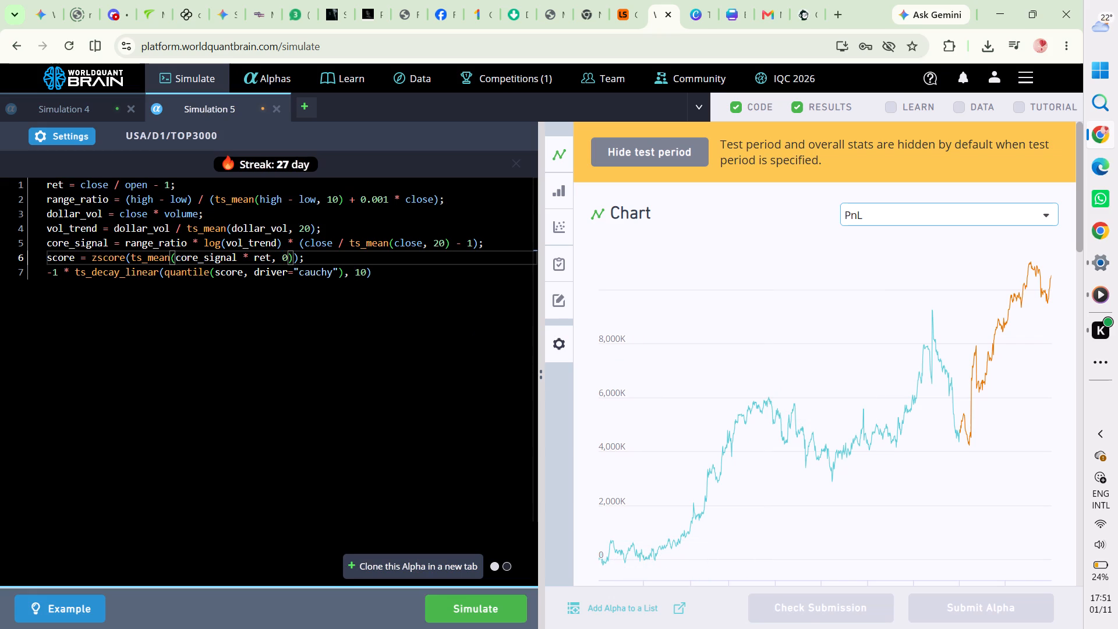
key("2")
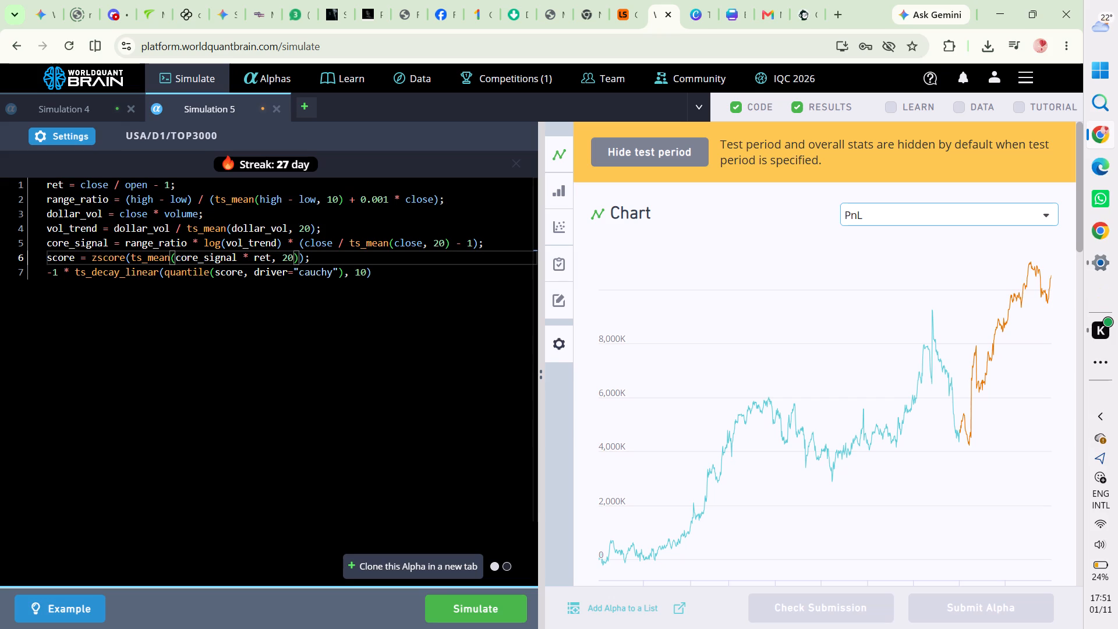
type("00")
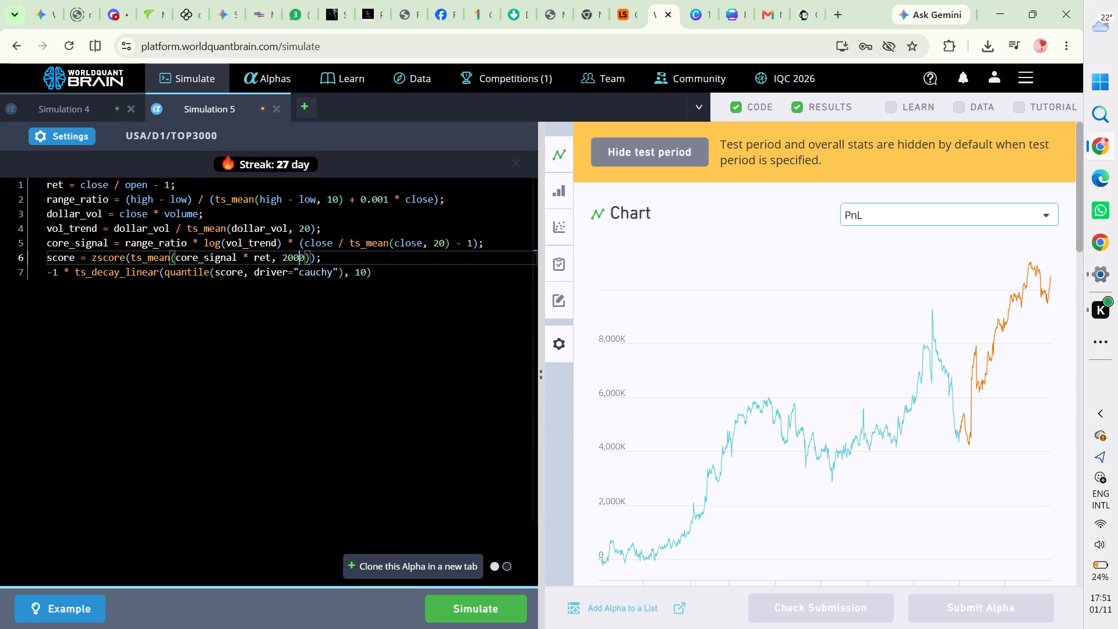
key("BackSpace")
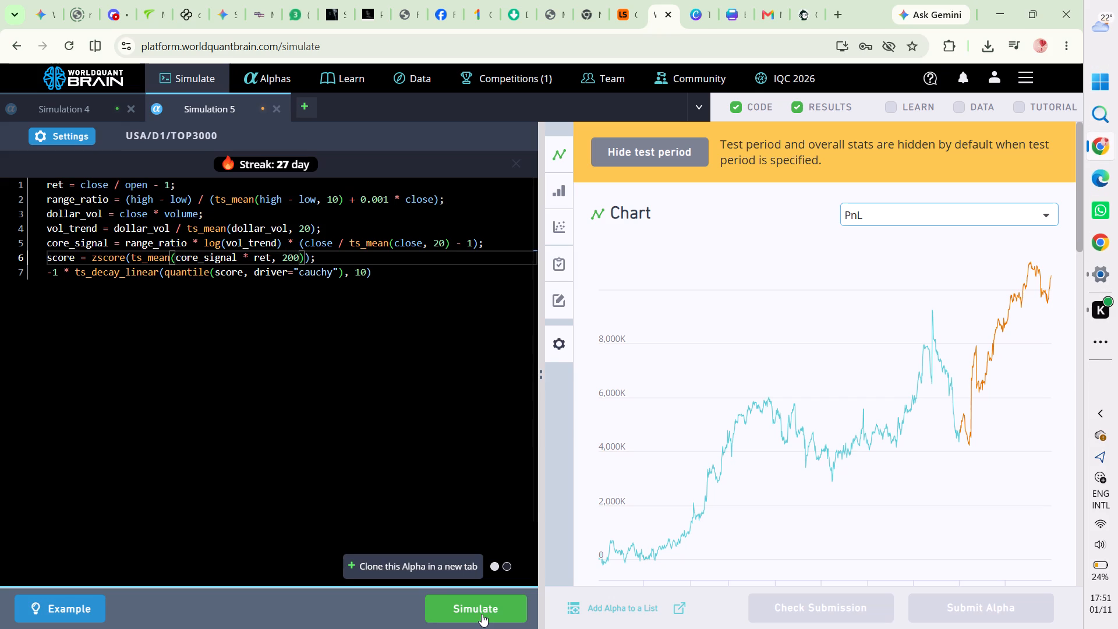
left_click(482, 614)
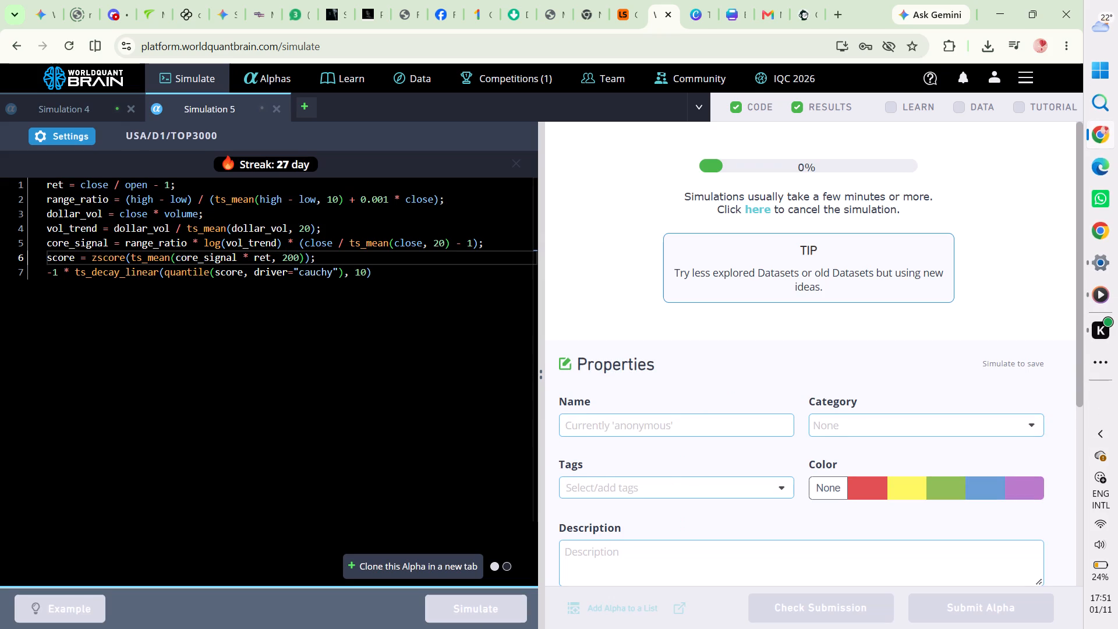
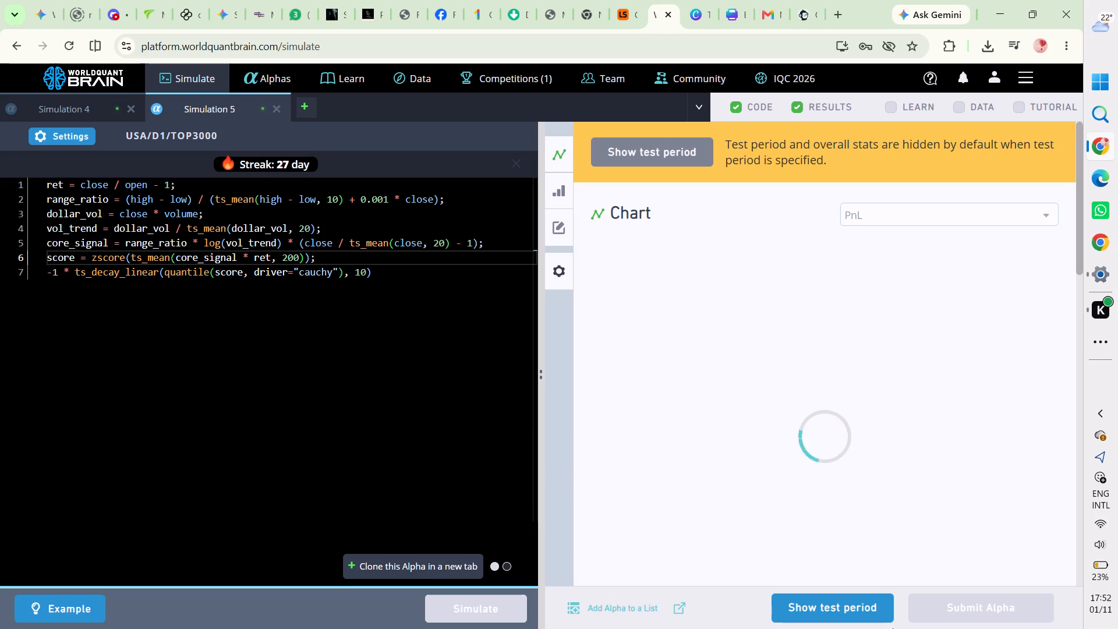
Reveal the test period in the PnL chart of the latest Simulation 5 run.
left_click(878, 600)
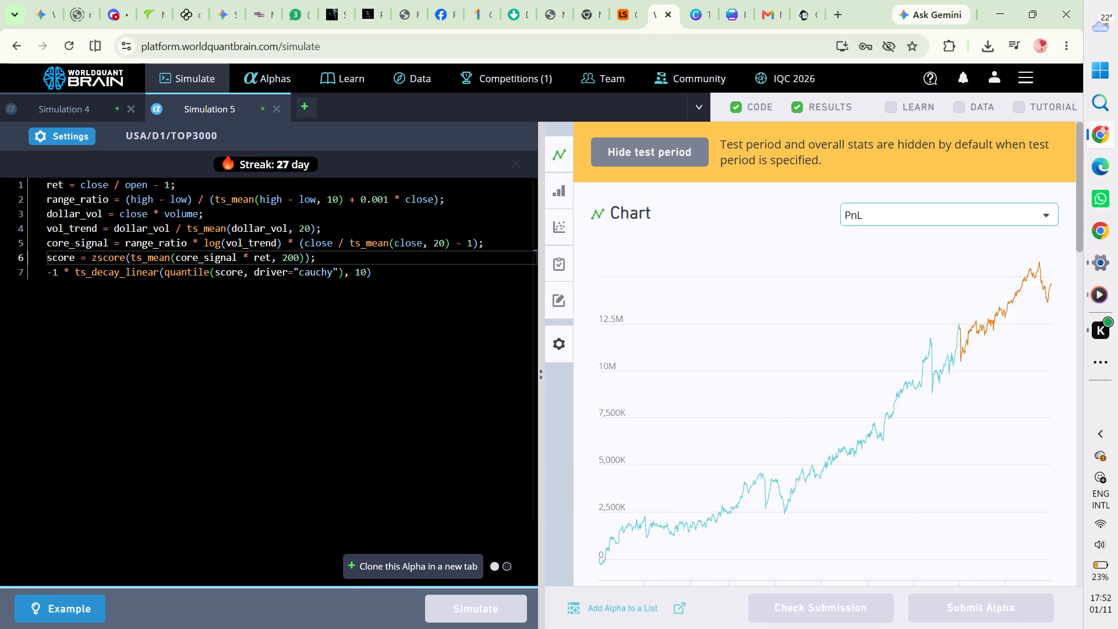
Change the ts_mean window in the score line of the expression to 20.
left_click(293, 259)
key("BackSpace")
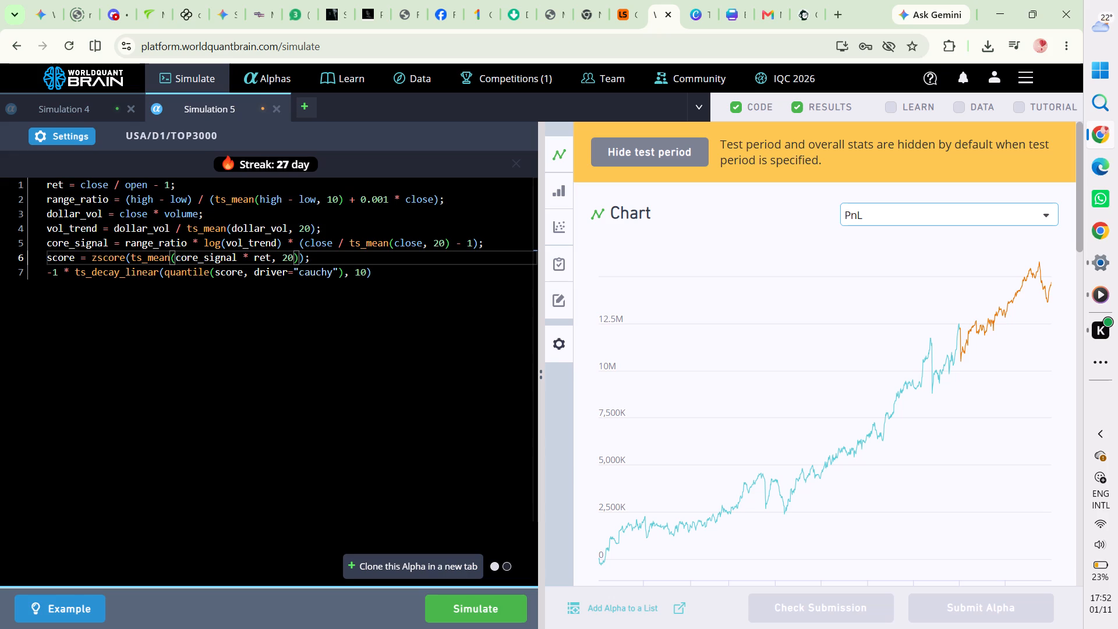
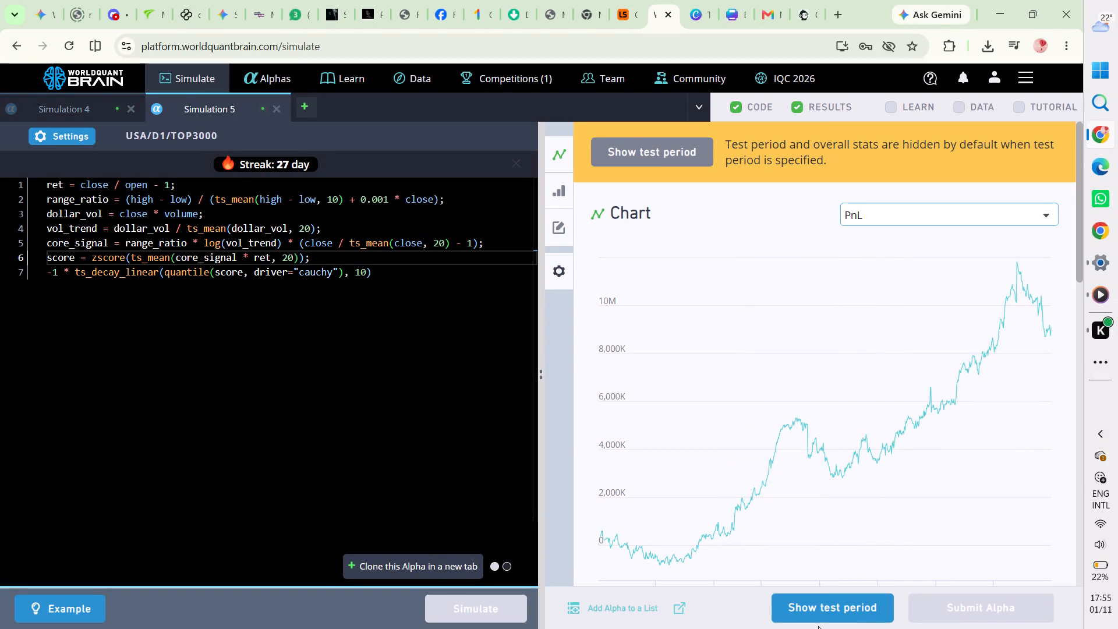
Reveal the test period in the PnL chart of the current Simulation 5 results.
left_click(805, 612)
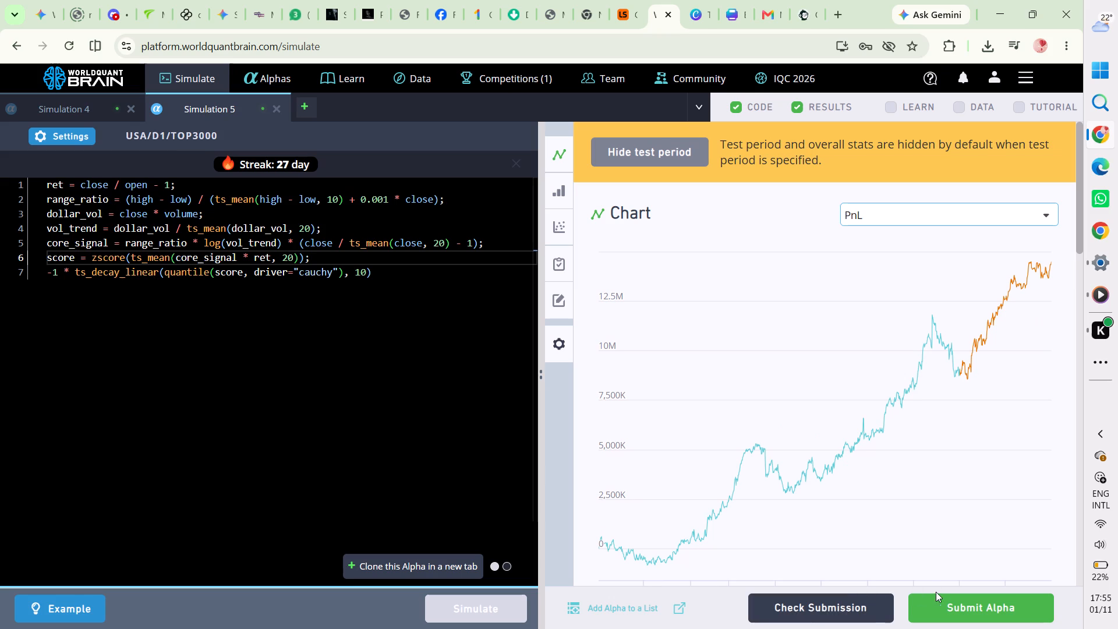
Try to submit the Simulation 5 alpha and expand the failed checks under IS Testing Status.
left_click(931, 610)
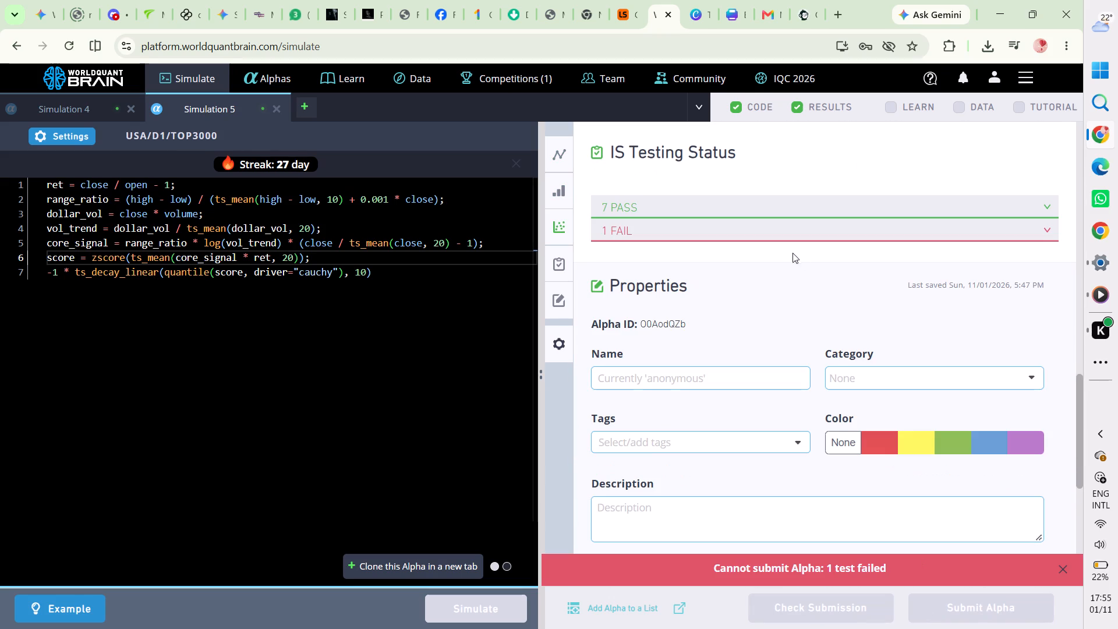
left_click(780, 235)
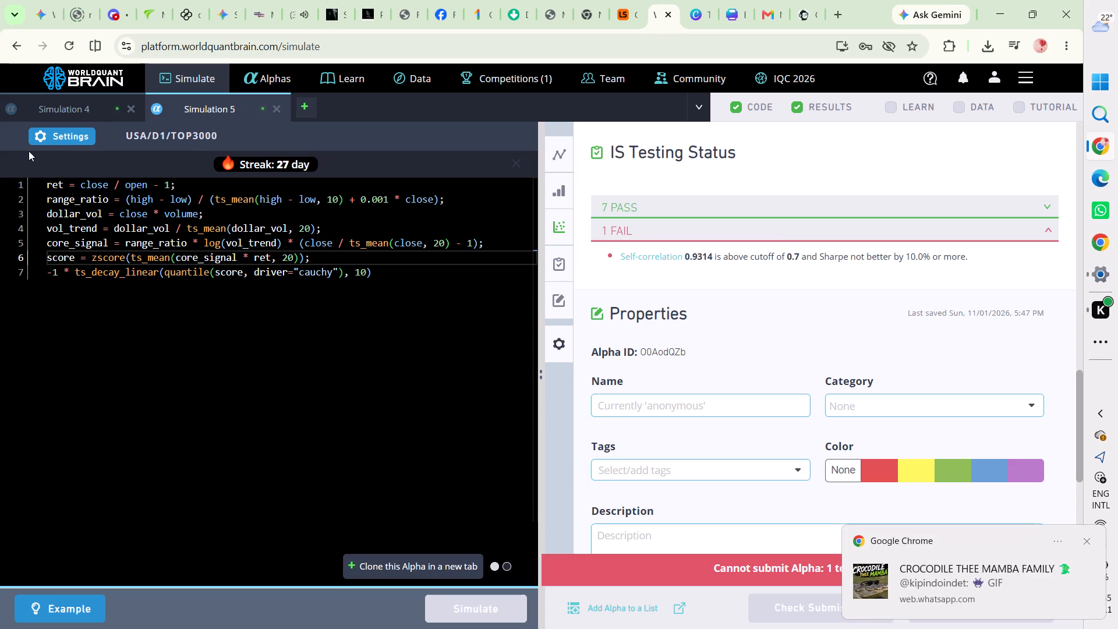
Change the neutralization of Simulation 5 to Sector, apply the settings and re-run the simulation.
left_click(43, 137)
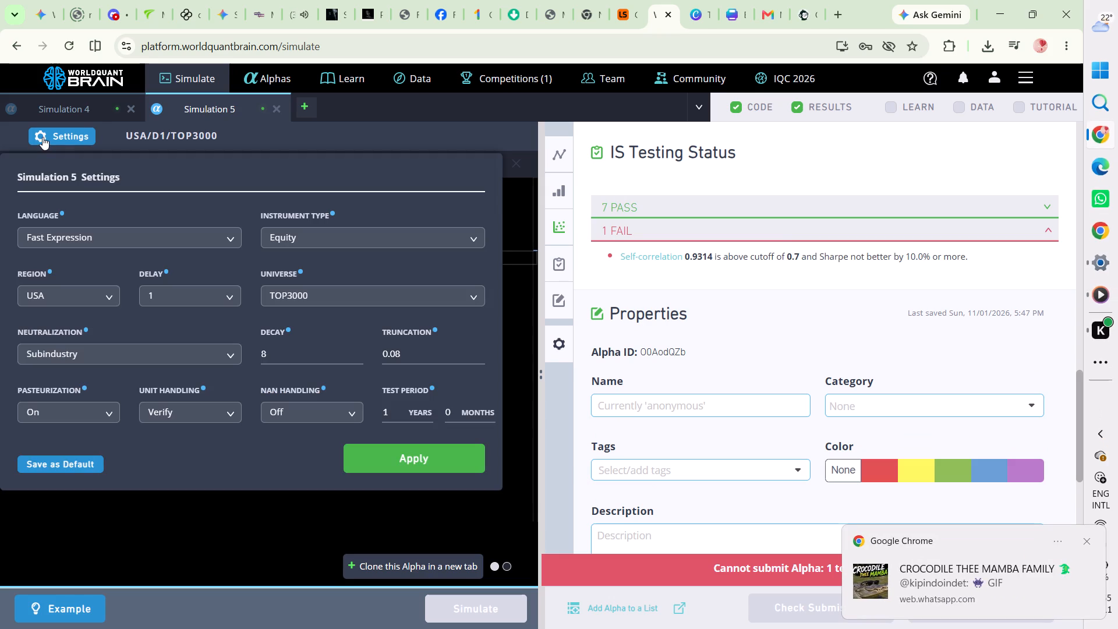
left_click(102, 351)
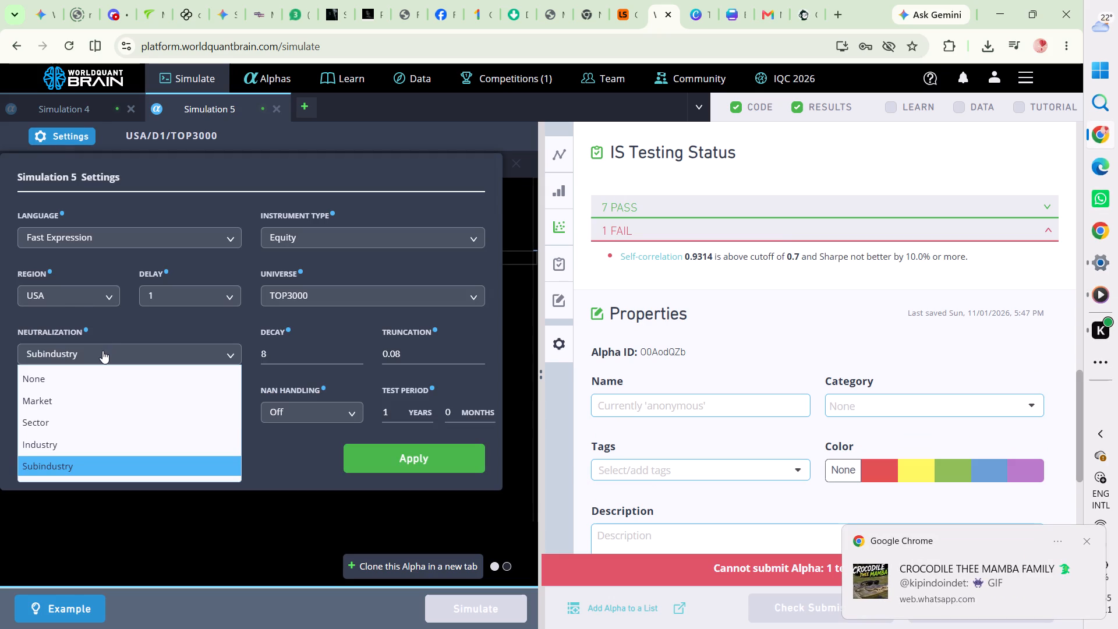
left_click(106, 412)
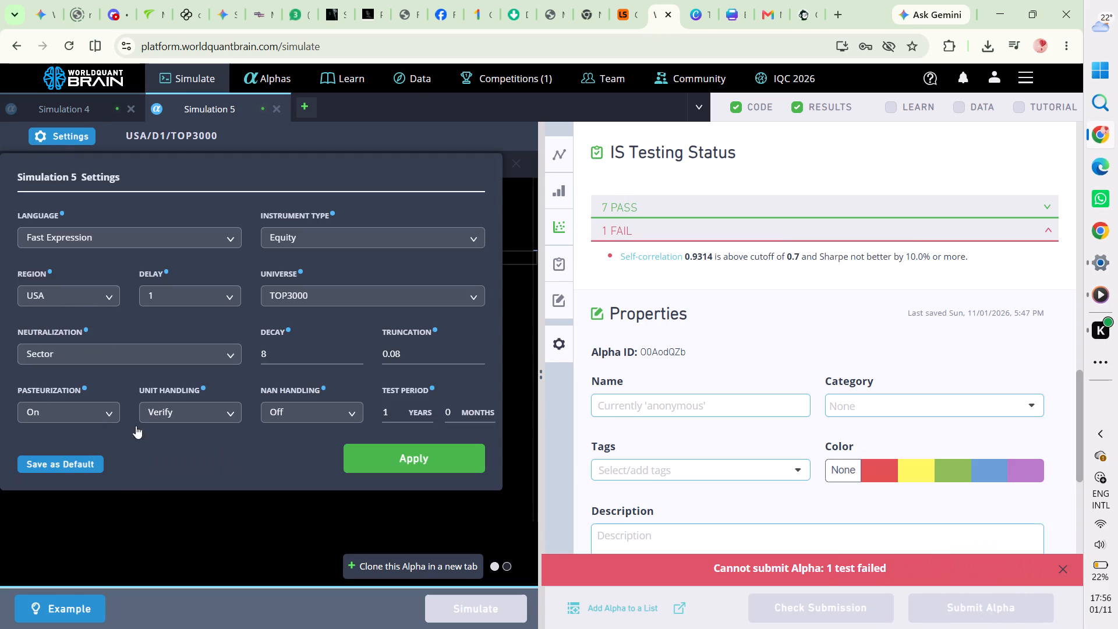
left_click(374, 447)
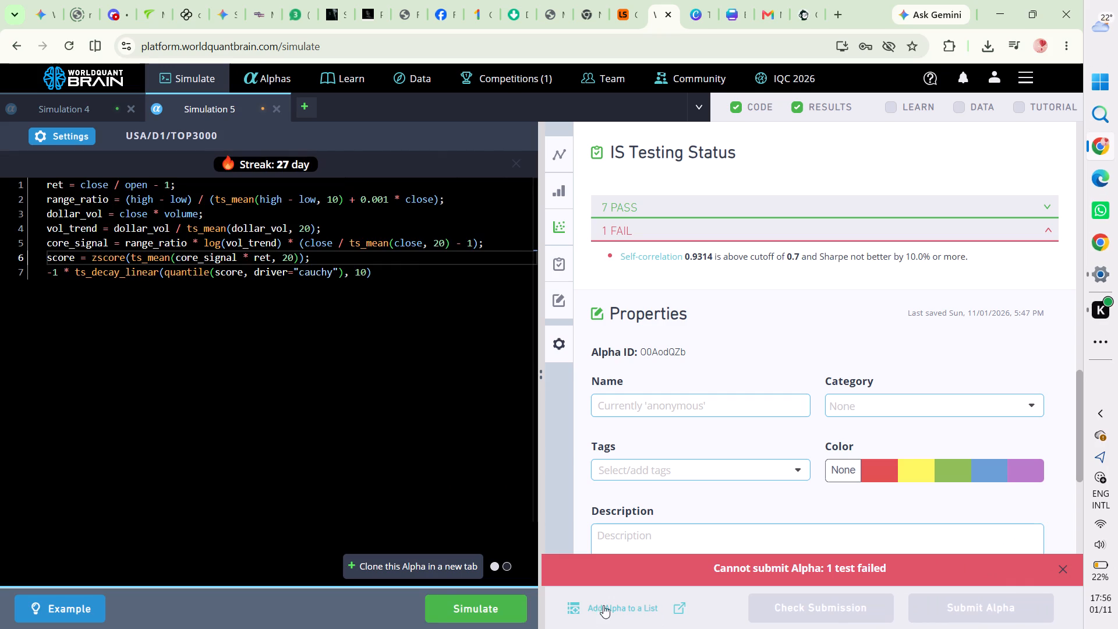
left_click(504, 614)
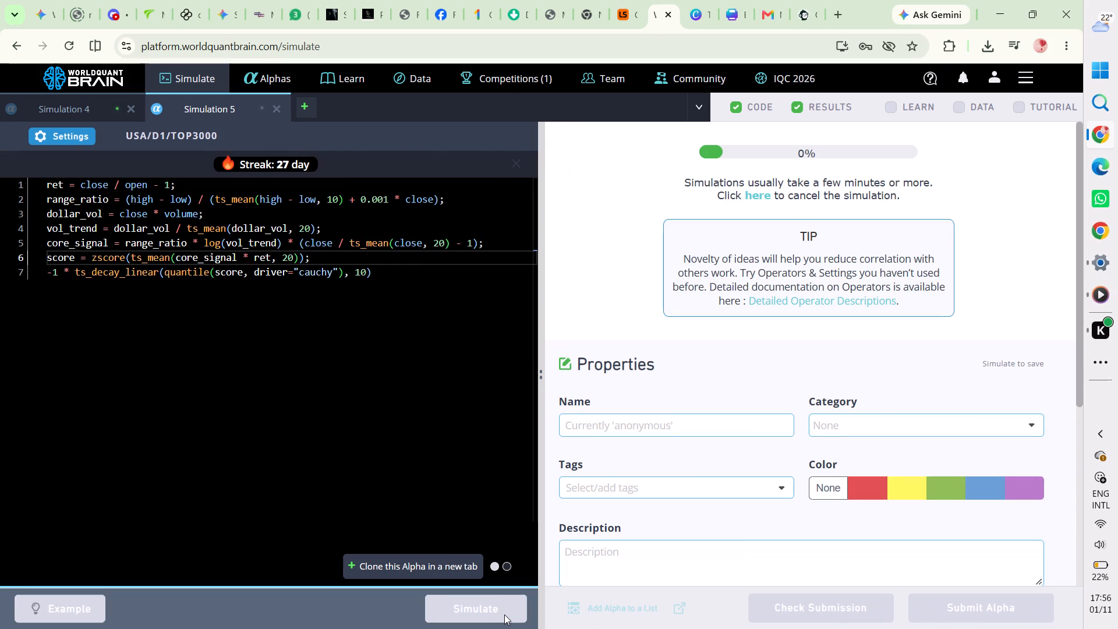
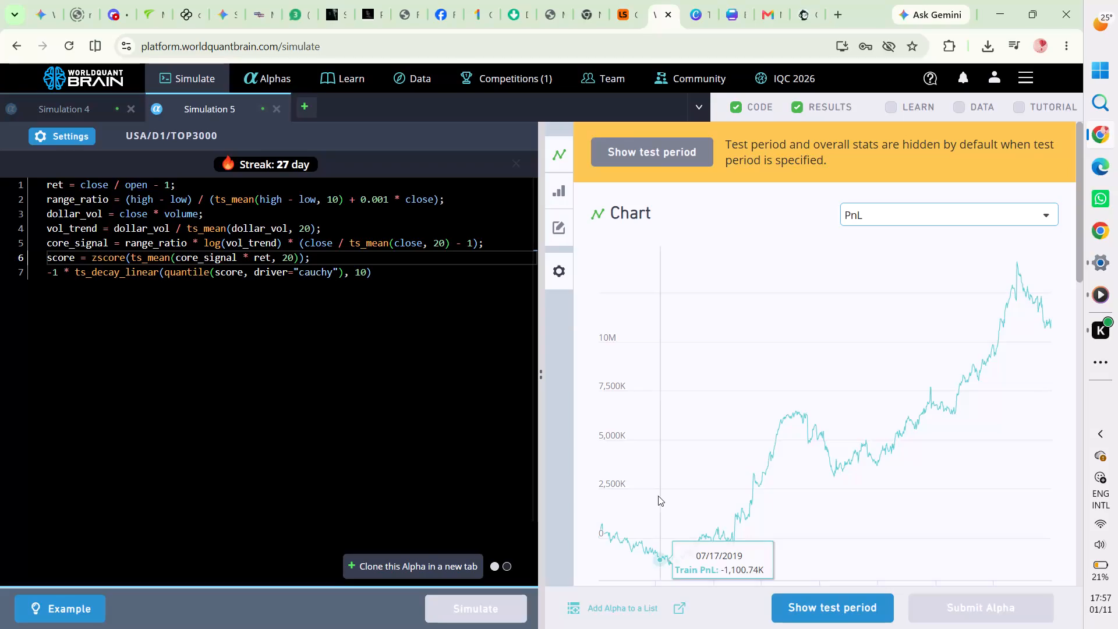
Reveal the test period in the PnL chart of the Sector-neutralized Simulation 5 results.
left_click(791, 619)
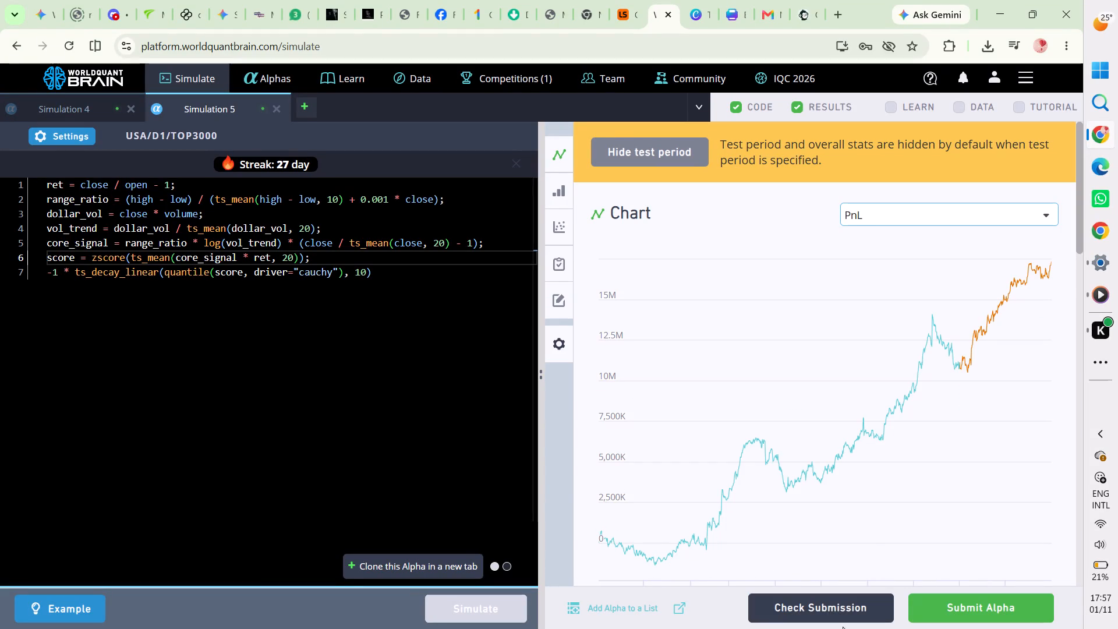
Try to submit the Simulation 5 alpha and expand the failed check under IS Testing Status.
left_click(922, 590)
left_click(924, 606)
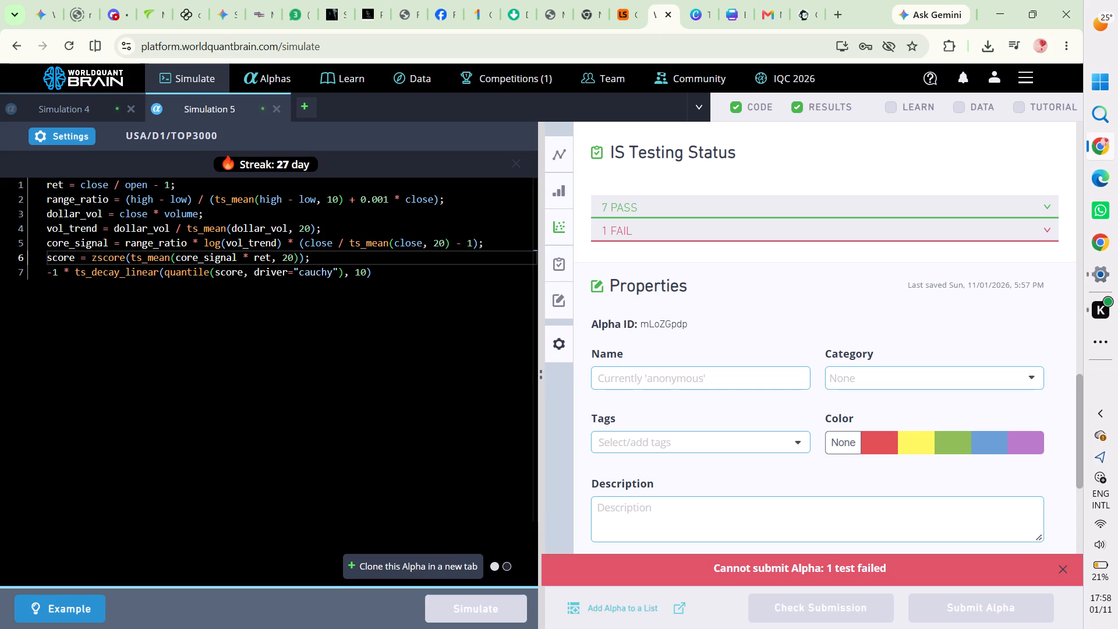
left_click(771, 227)
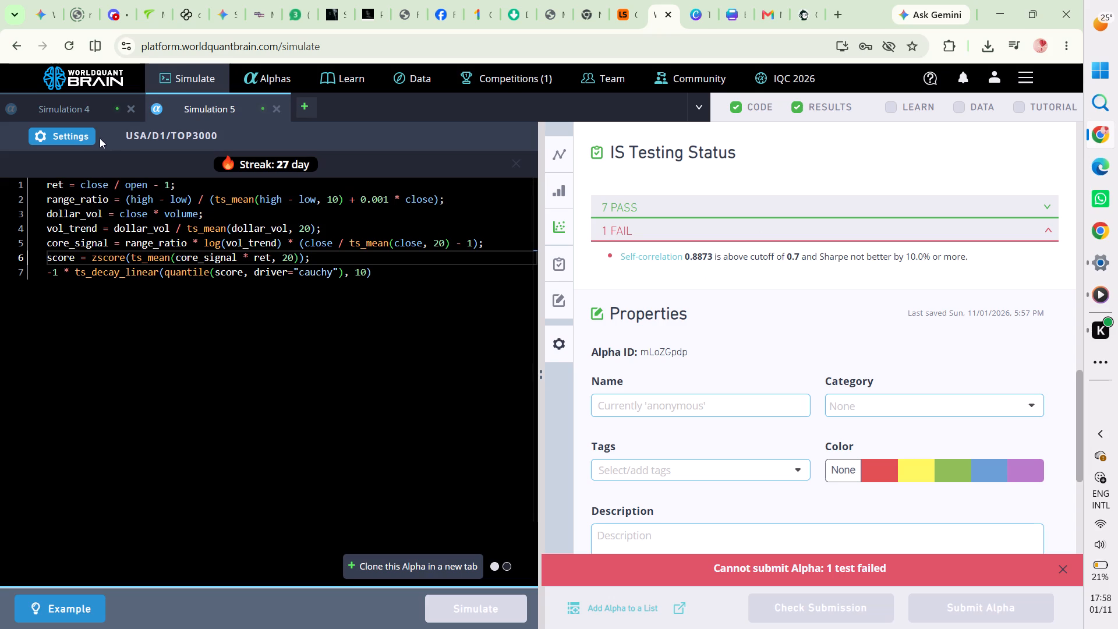
Set the truncation of Simulation 5 to 0.17, apply the settings and re-run the simulation.
left_click(87, 129)
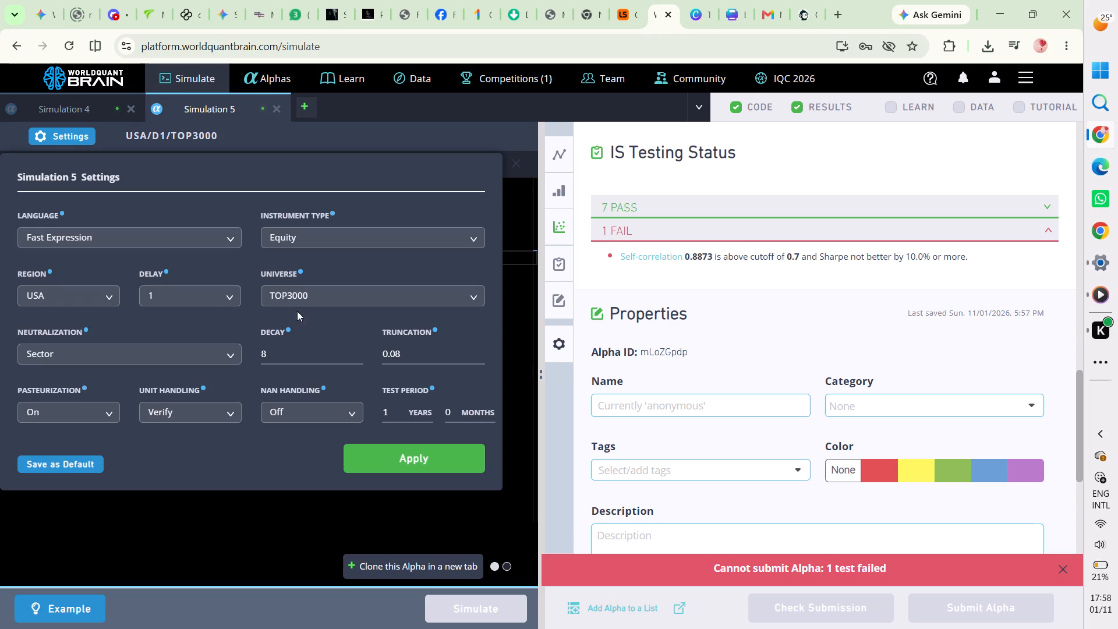
left_click(414, 349)
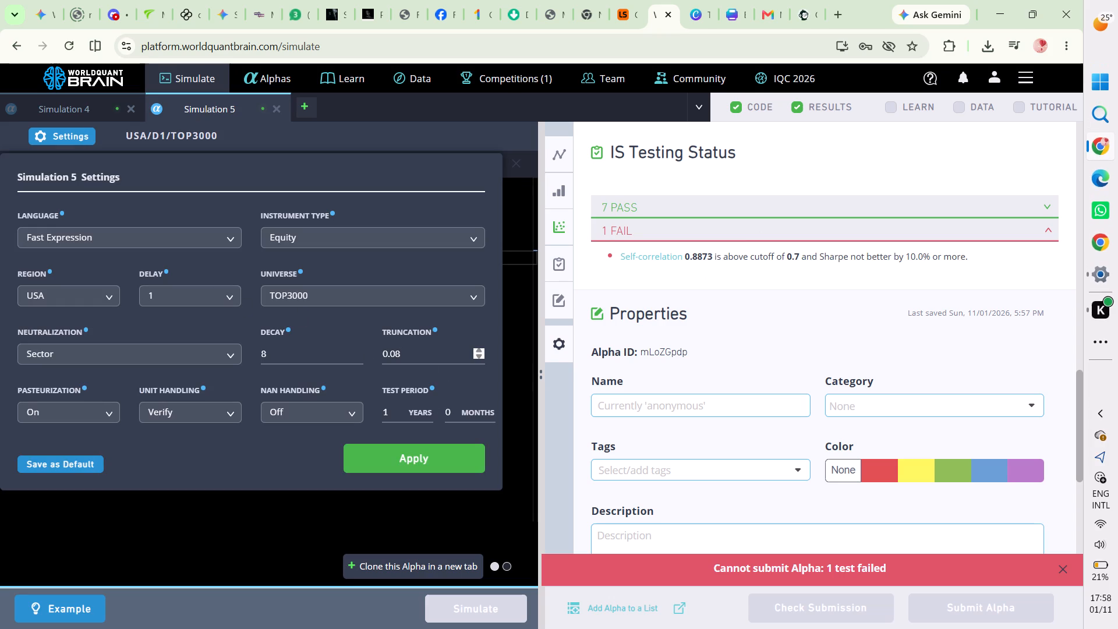
key("BackSpace")
key("BackSpace")
key("BackSpace")
key("period")
key("1")
key("7")
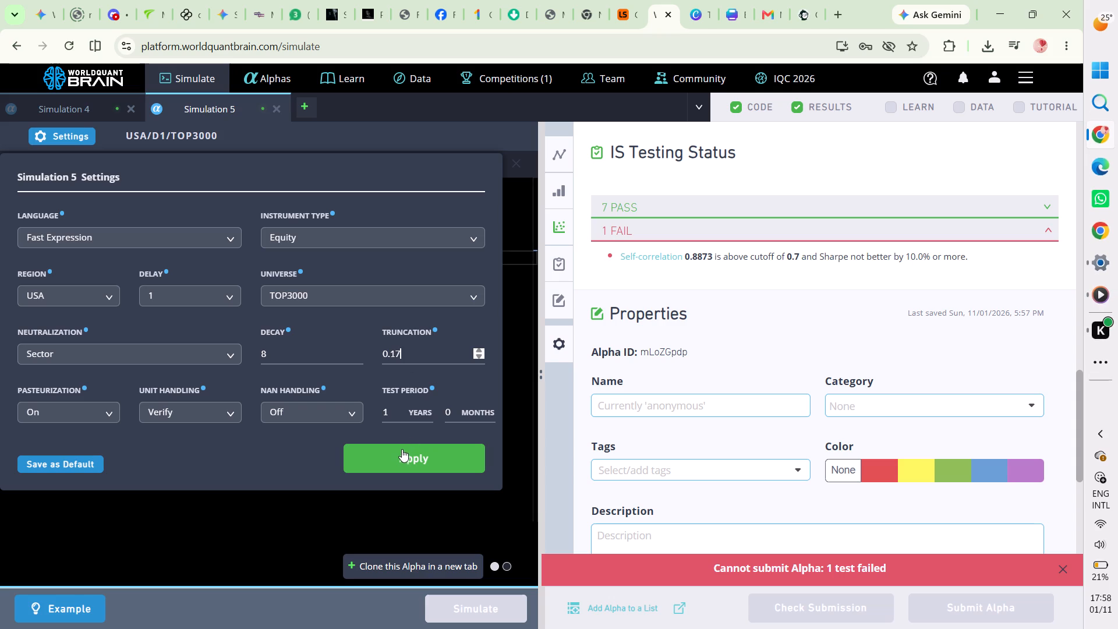
left_click(402, 453)
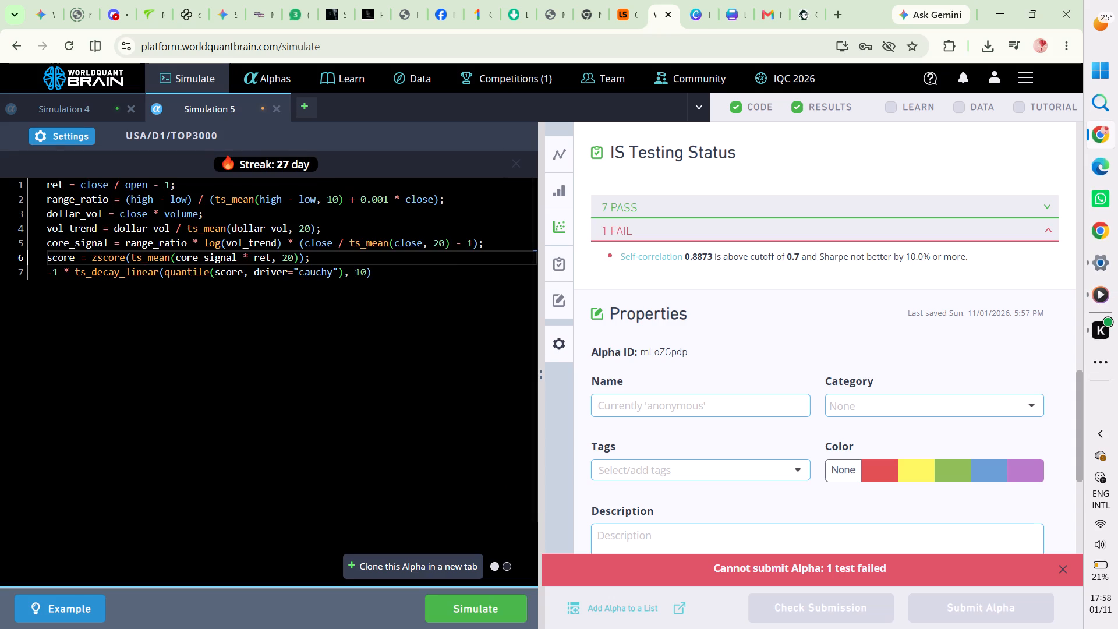
left_click(454, 613)
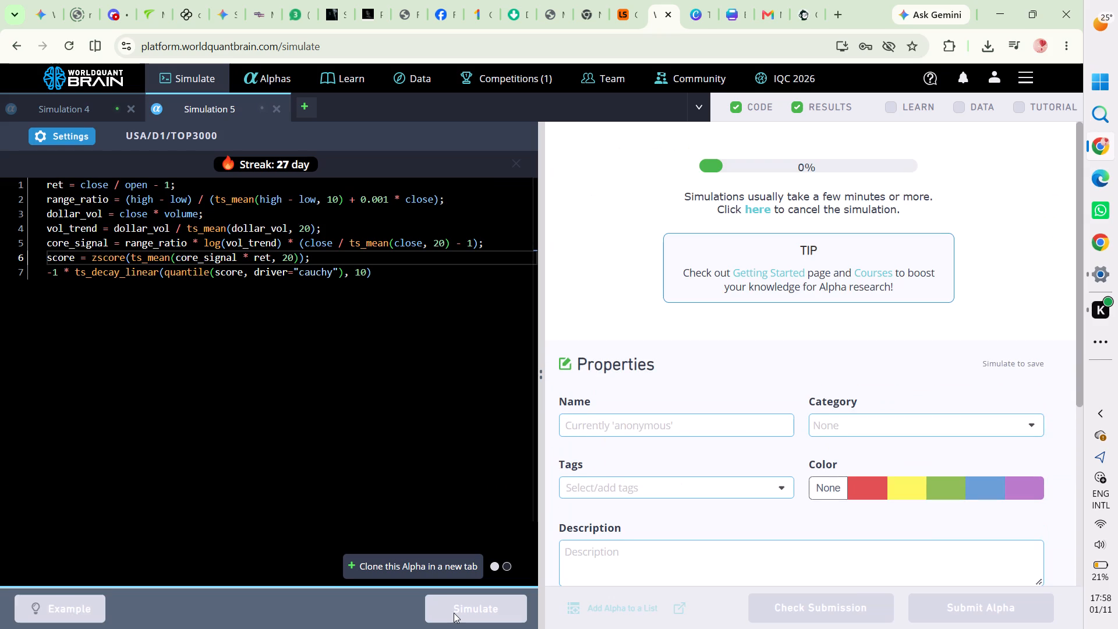
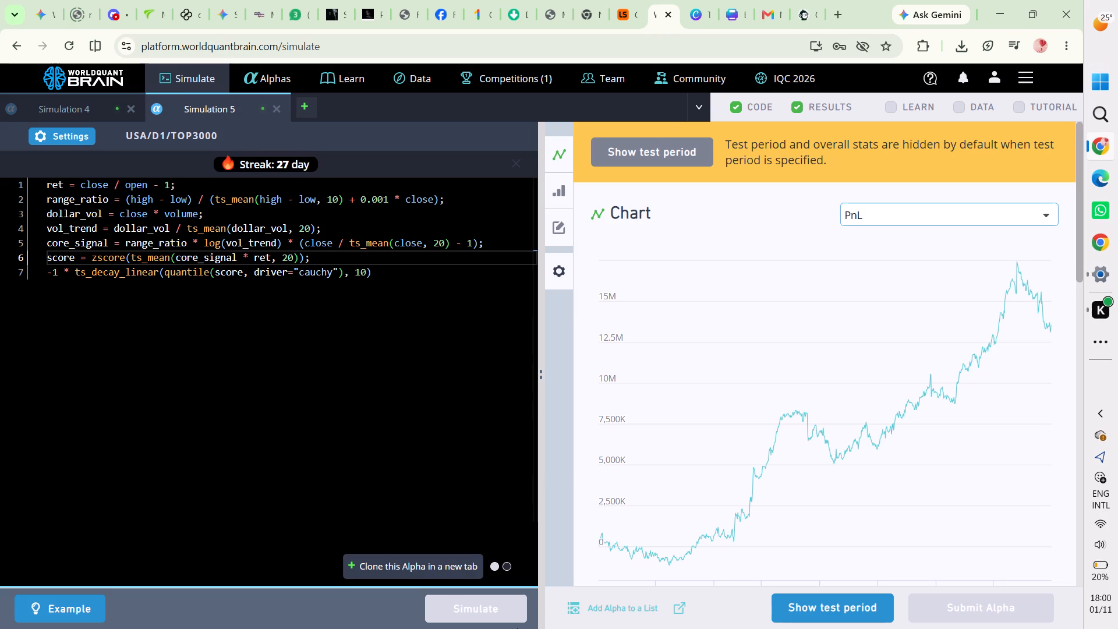
Reveal the test period in the PnL chart of the Simulation 5 results run with 0.17 truncation.
left_click(835, 611)
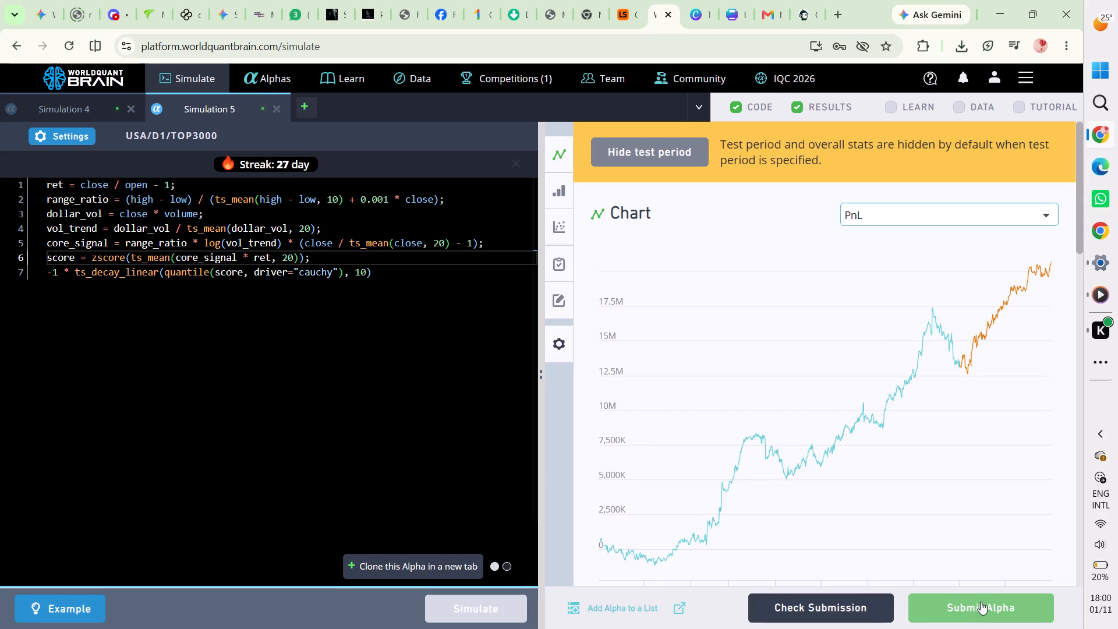
Try to submit the Simulation 5 alpha and expand the failed check under IS Testing Status.
left_click(981, 602)
scroll(918, 501, "up", 3)
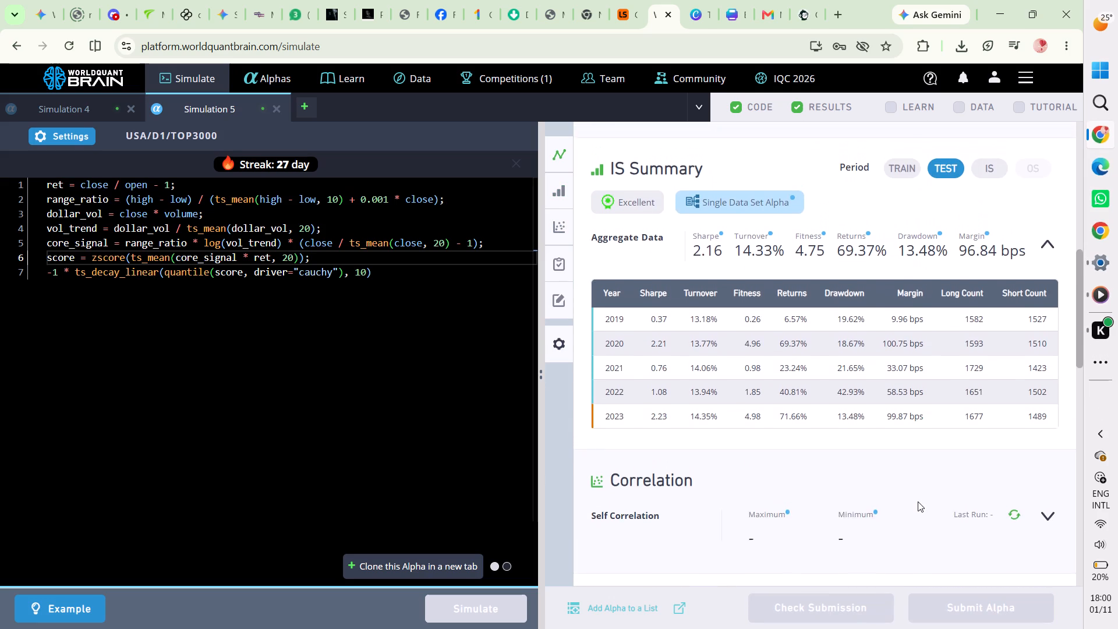
scroll(918, 501, "down", 2)
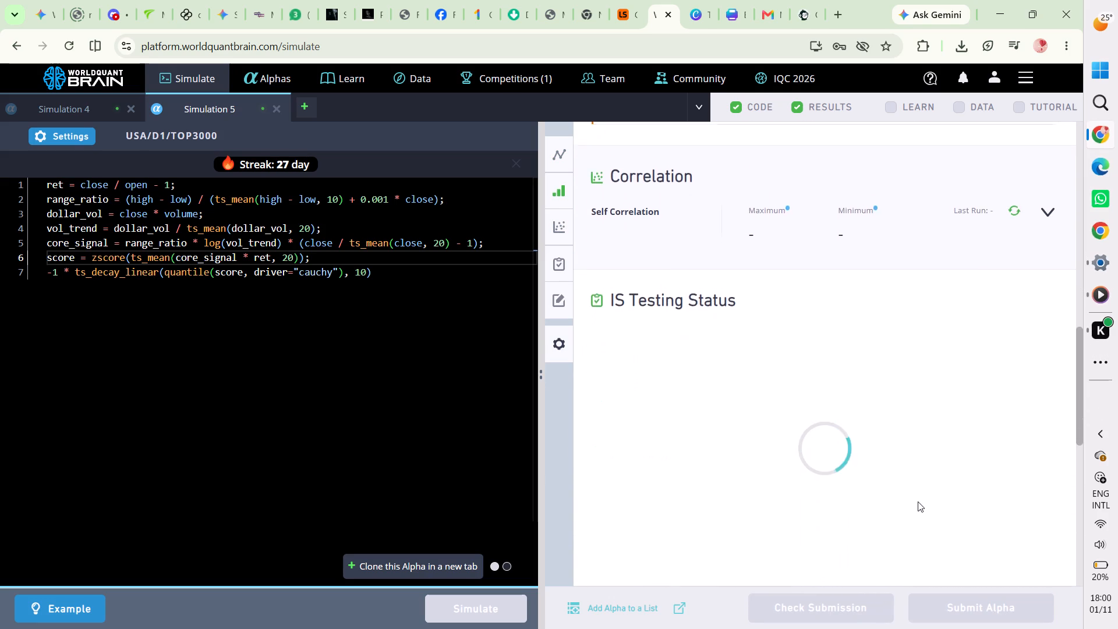
scroll(918, 501, "down", 3)
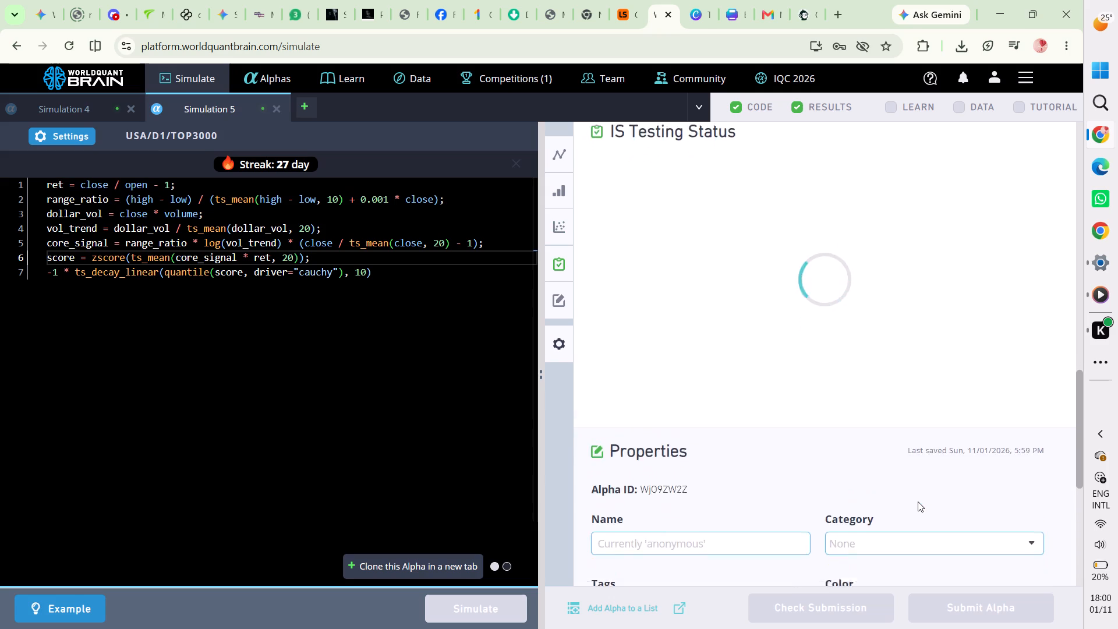
scroll(918, 501, "down", 1)
scroll(918, 501, "up", 2)
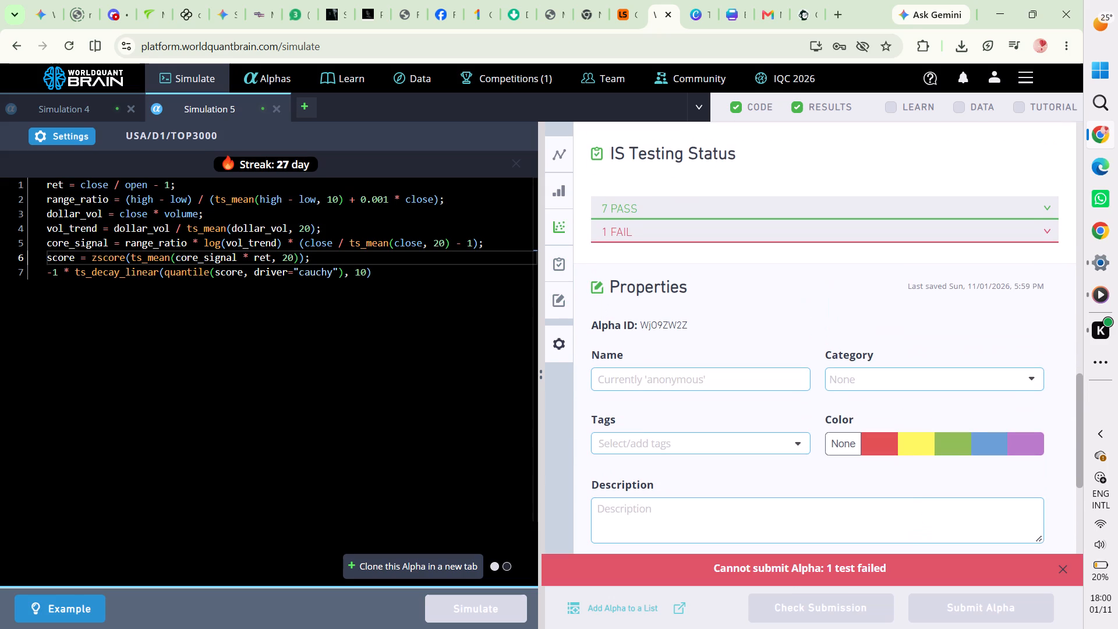
left_click(851, 230)
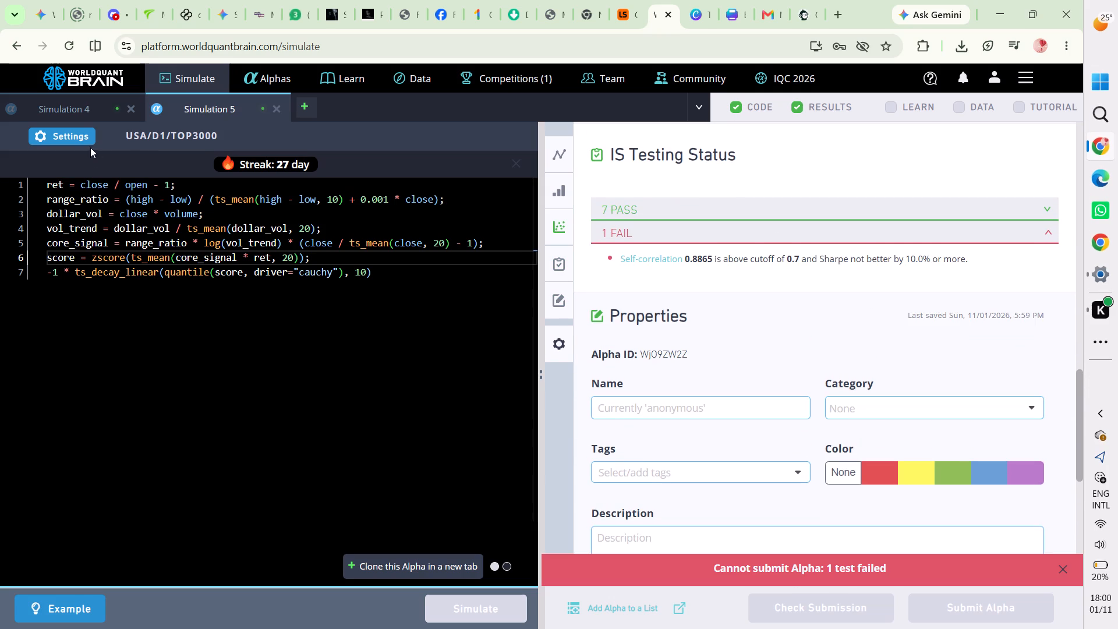
Set the decay of Simulation 5 to 4, apply the settings and re-run the simulation.
left_click(75, 127)
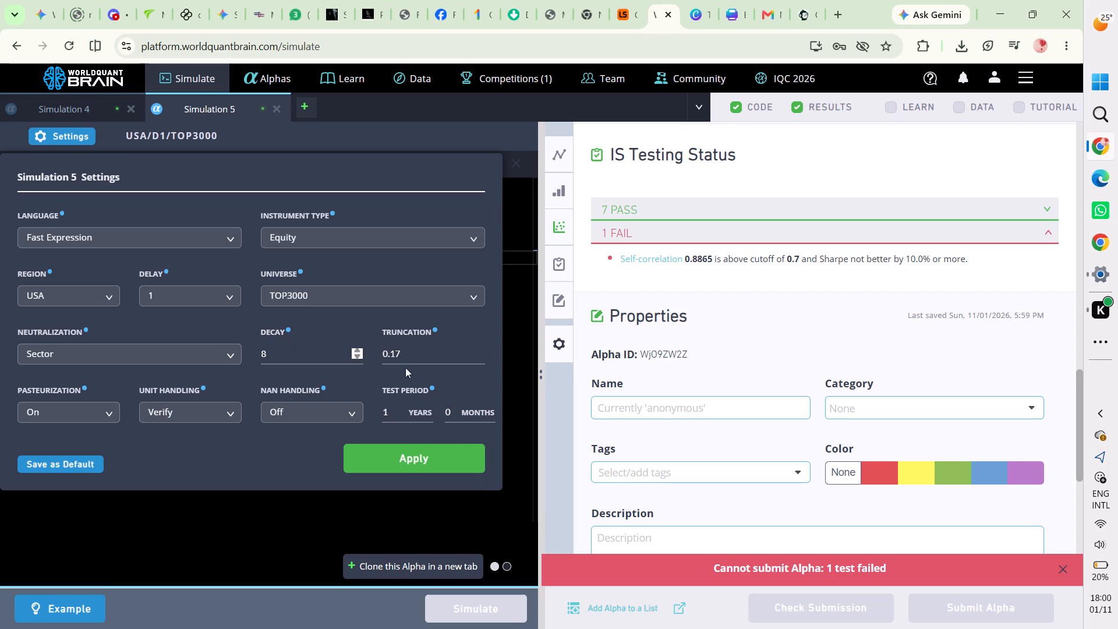
left_click(403, 355)
left_click(297, 352)
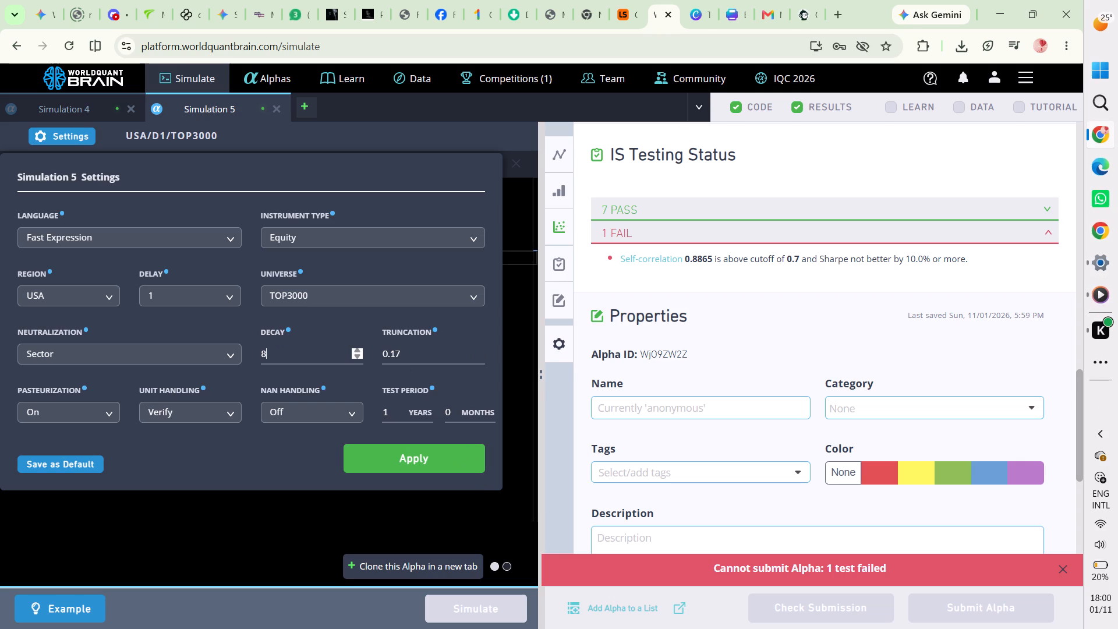
key("BackSpace")
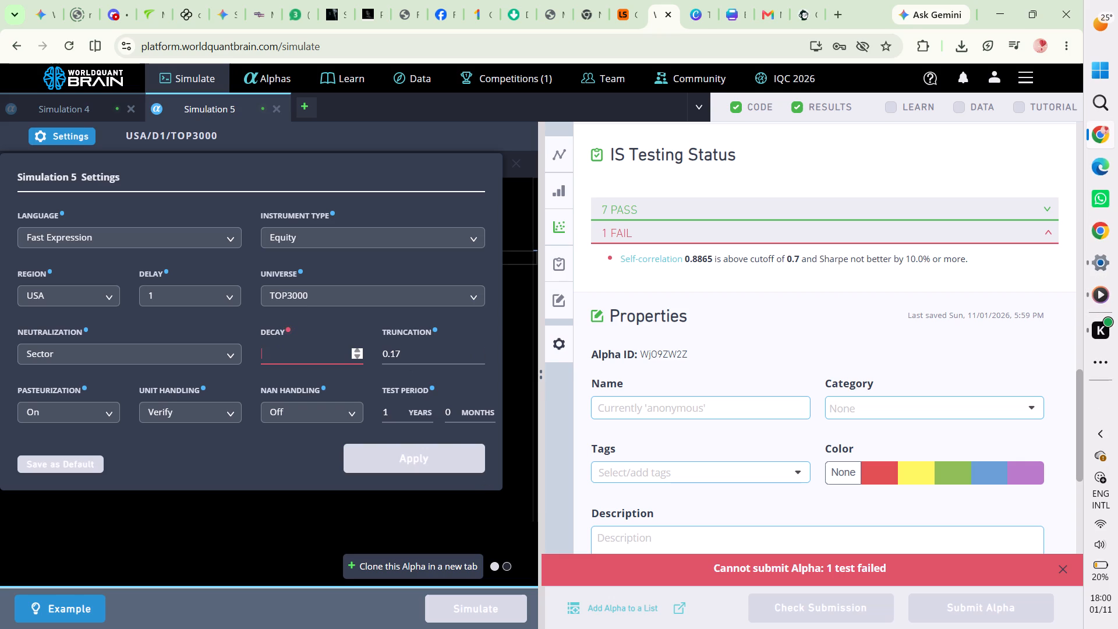
key("4")
left_click(382, 454)
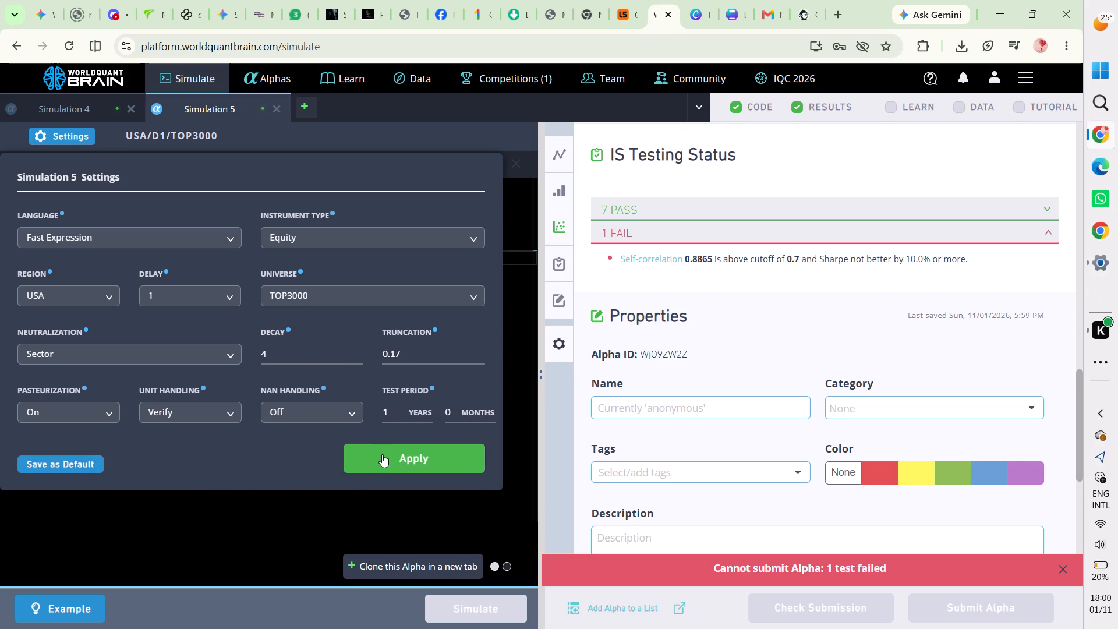
left_click(484, 603)
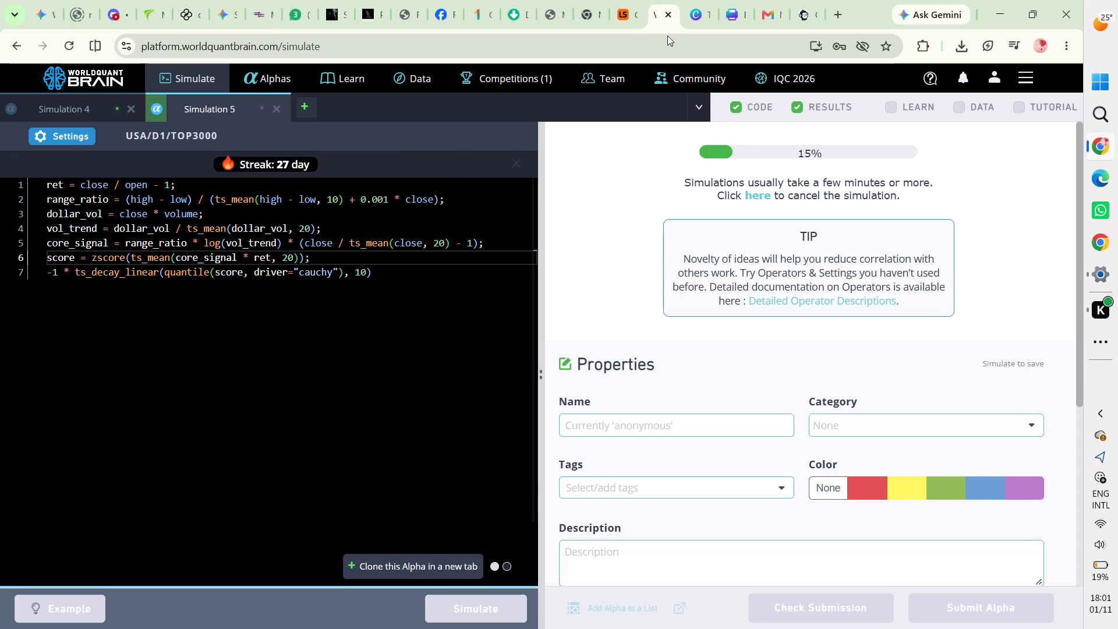
Switch to the LiveScore page and look through Chelsea's results from the 2022/23 season up to the latest match.
left_click(632, 17)
scroll(621, 253, "down", 1)
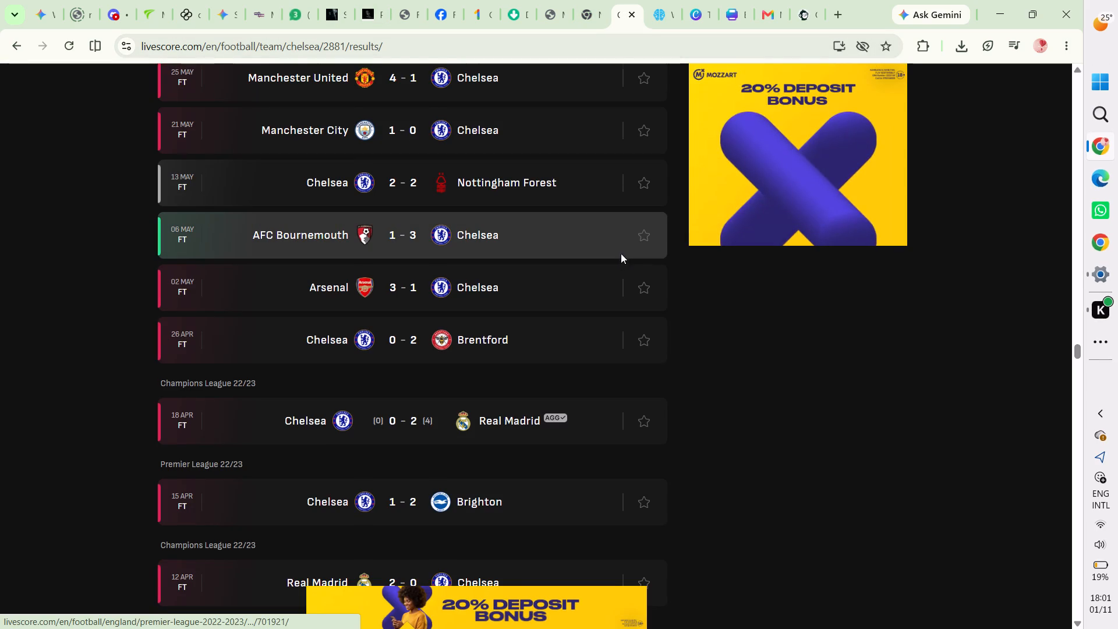
scroll(621, 253, "down", 2)
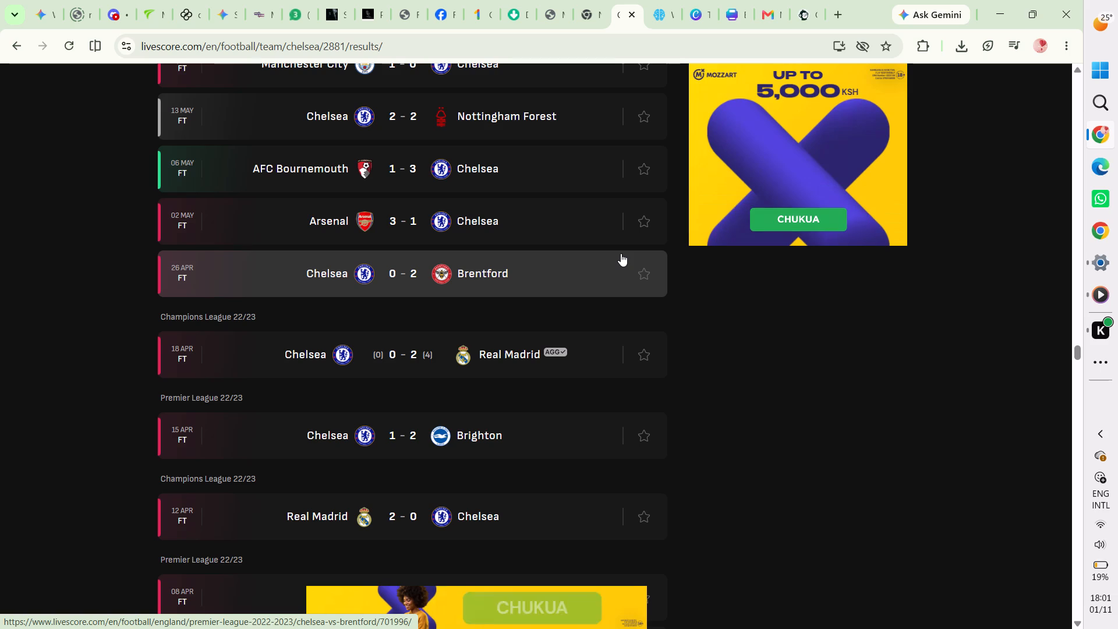
scroll(621, 253, "up", 3)
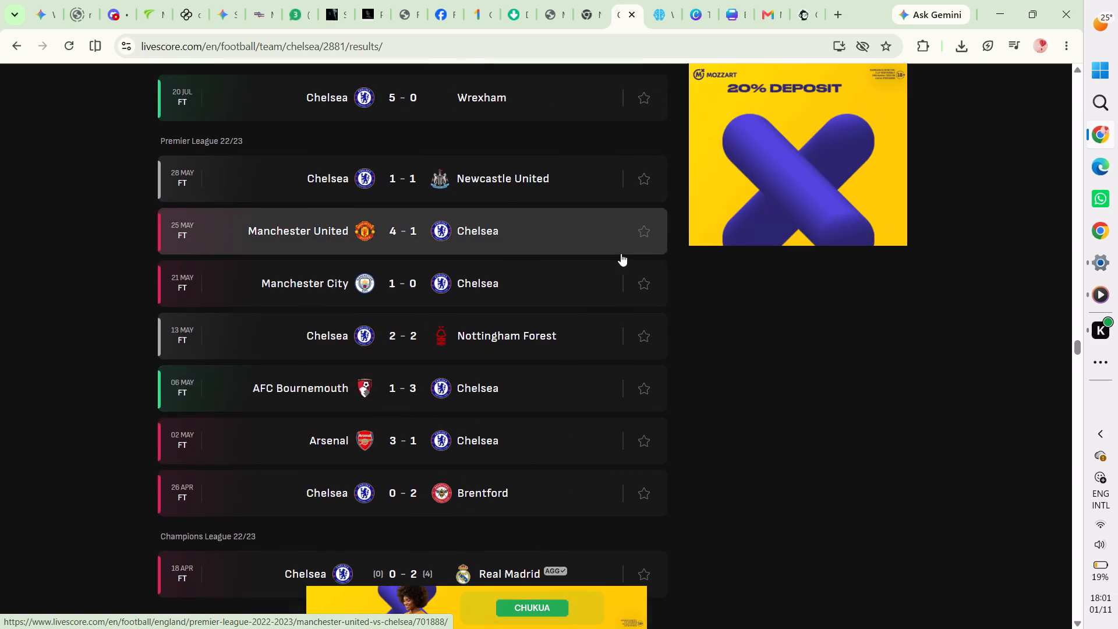
scroll(621, 253, "up", 1)
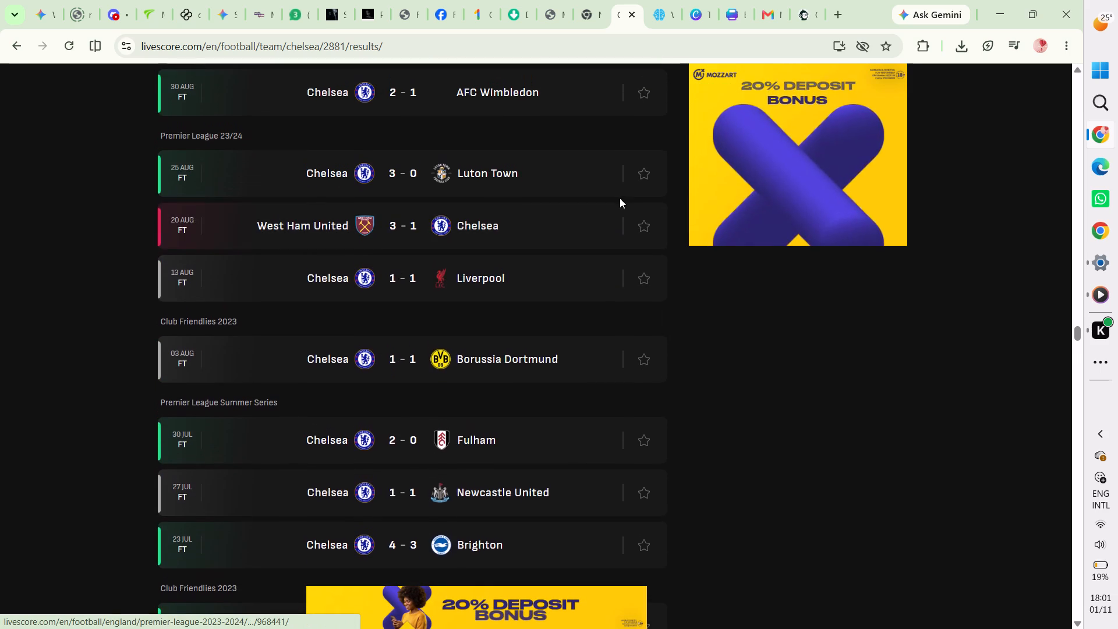
scroll(620, 198, "up", 6)
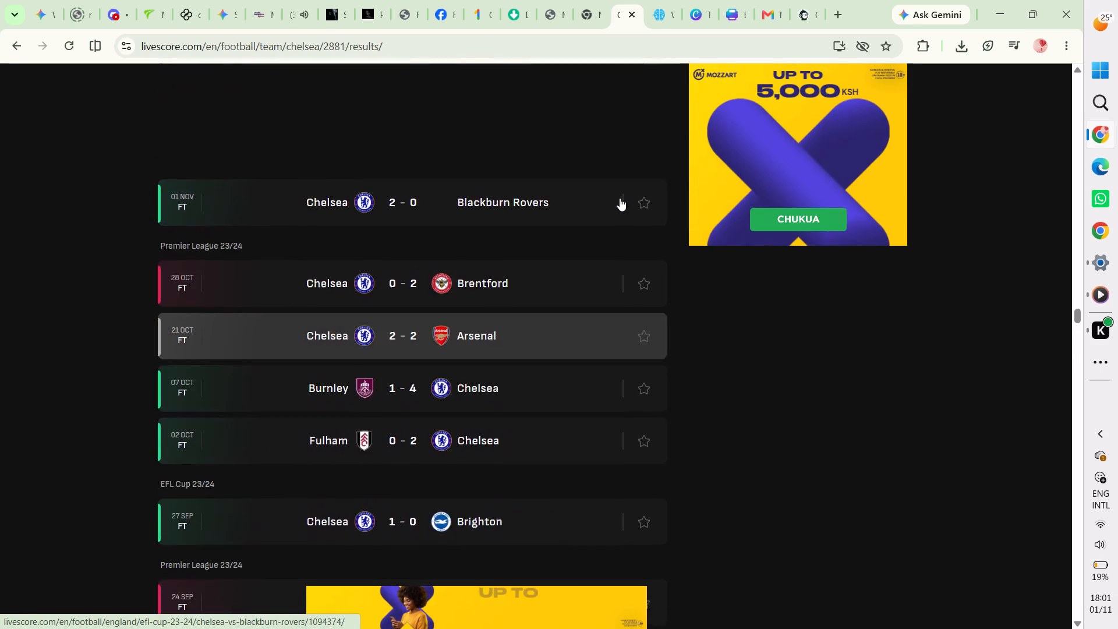
scroll(620, 198, "up", 4)
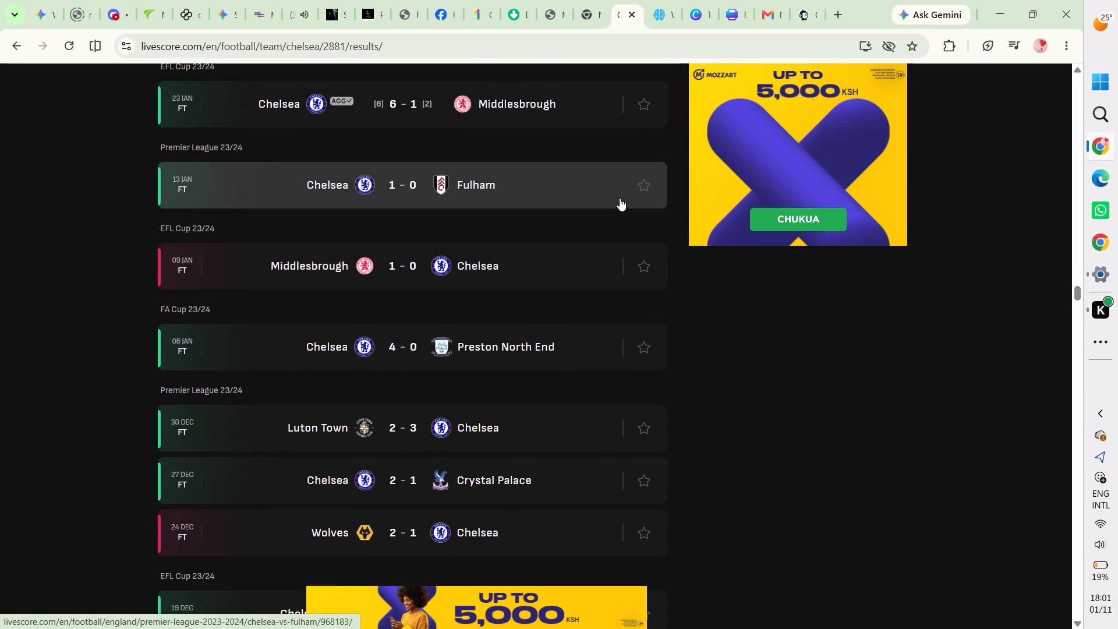
scroll(620, 198, "up", 6)
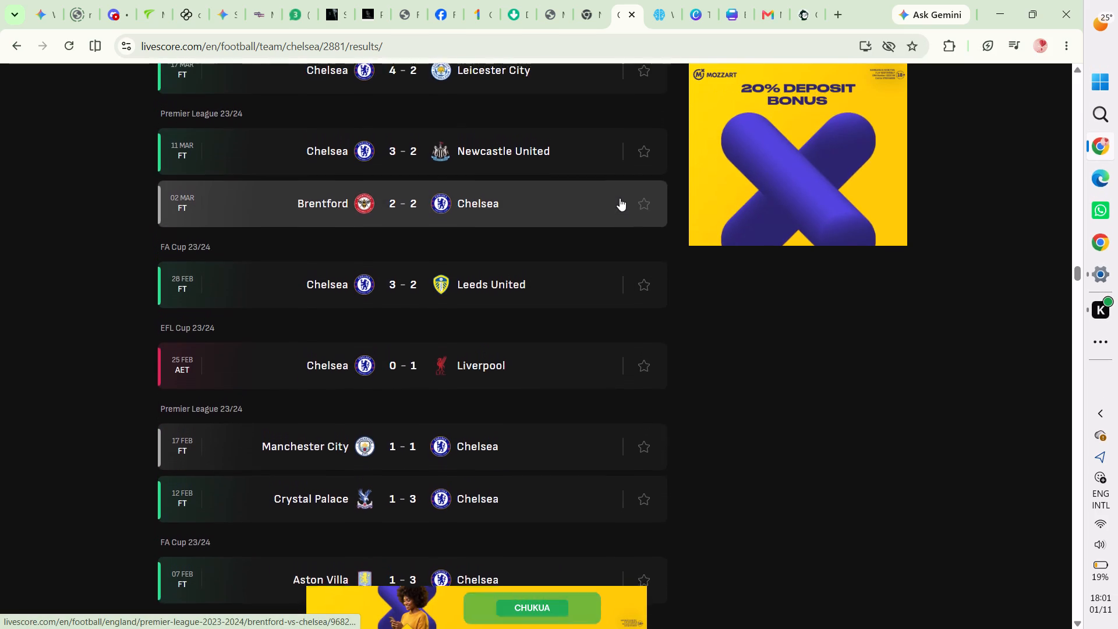
scroll(620, 198, "up", 10)
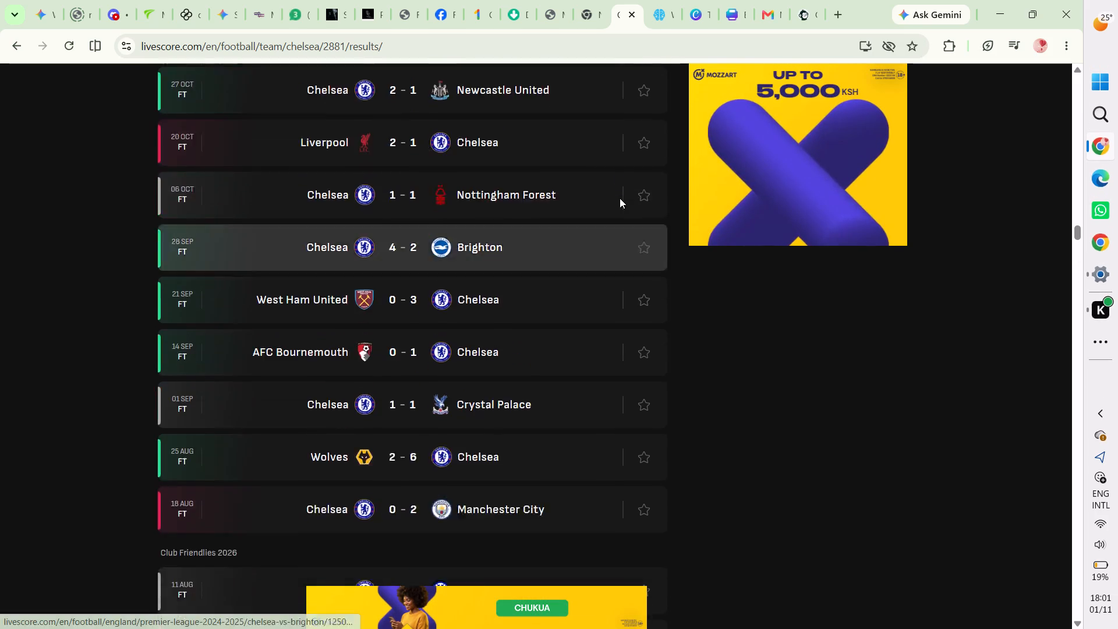
scroll(620, 198, "up", 8)
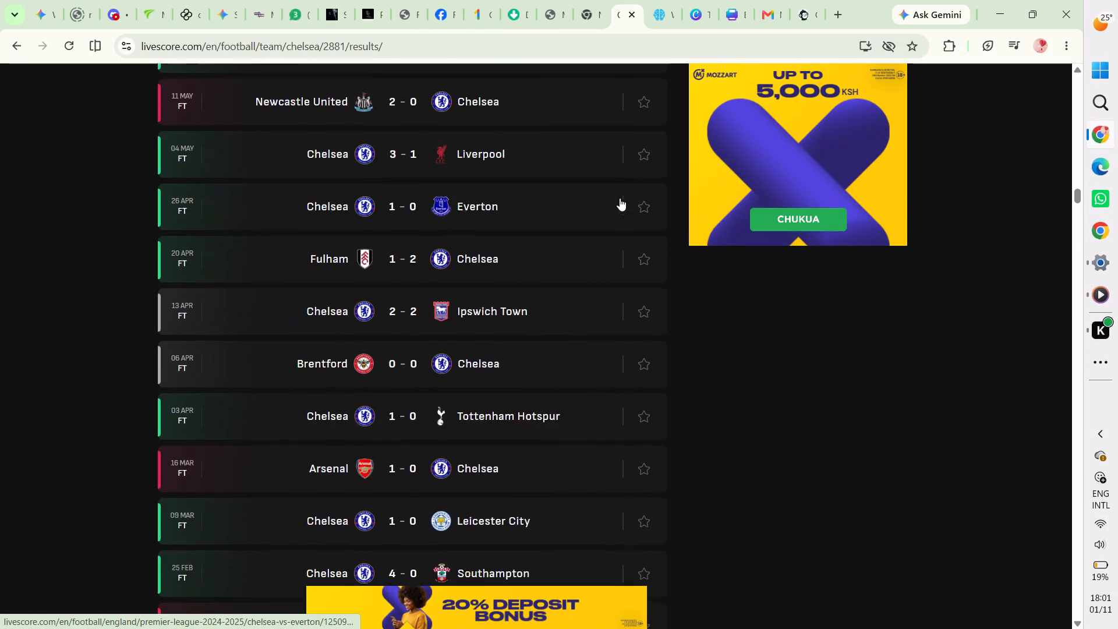
scroll(620, 198, "up", 11)
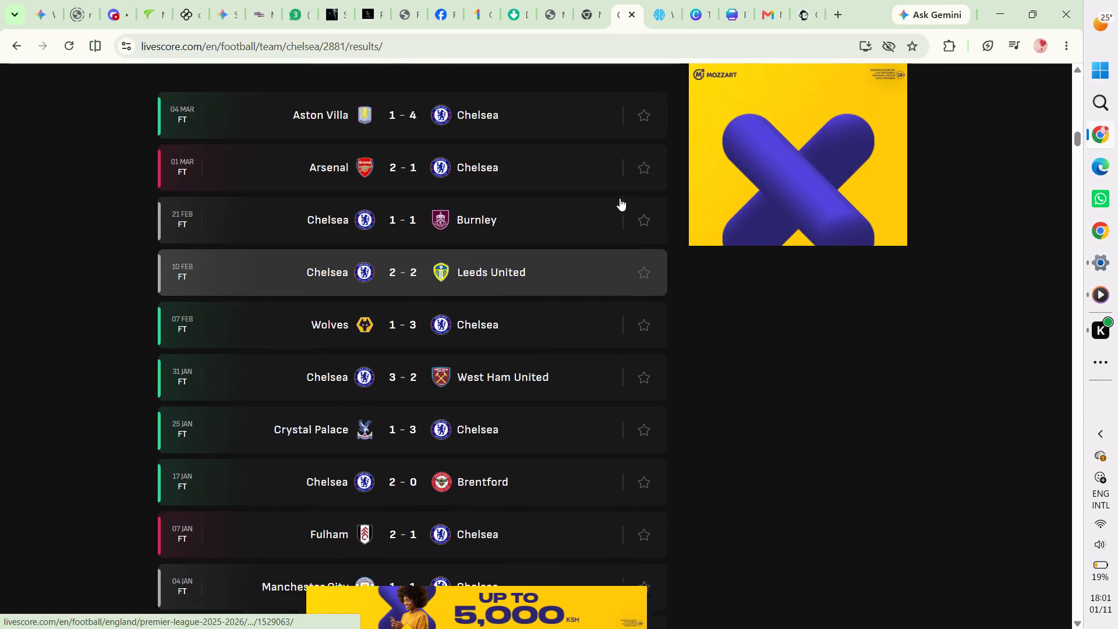
scroll(620, 198, "up", 3)
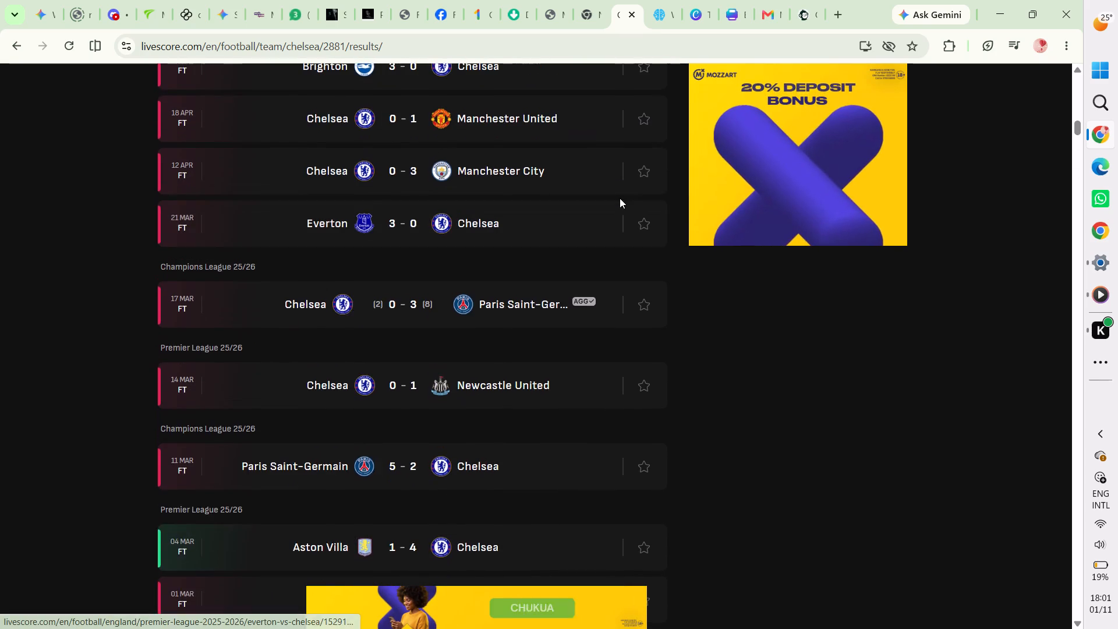
scroll(620, 198, "up", 13)
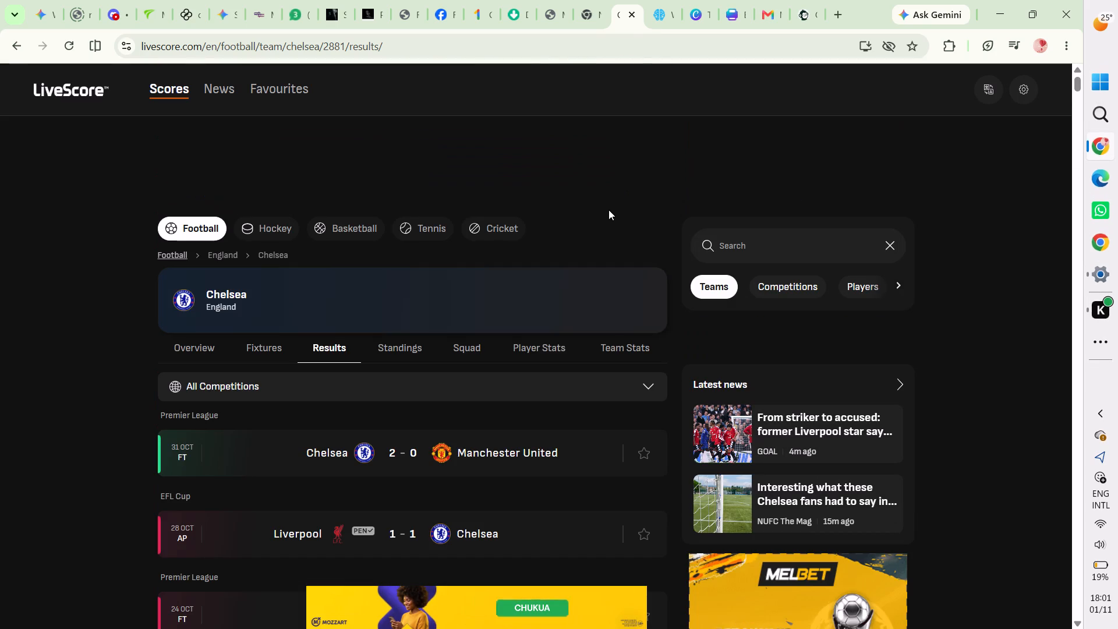
Review Chelsea's most recent match results on LiveScore, going back from the latest match into the 2025/26 season.
scroll(582, 380, "down", 2)
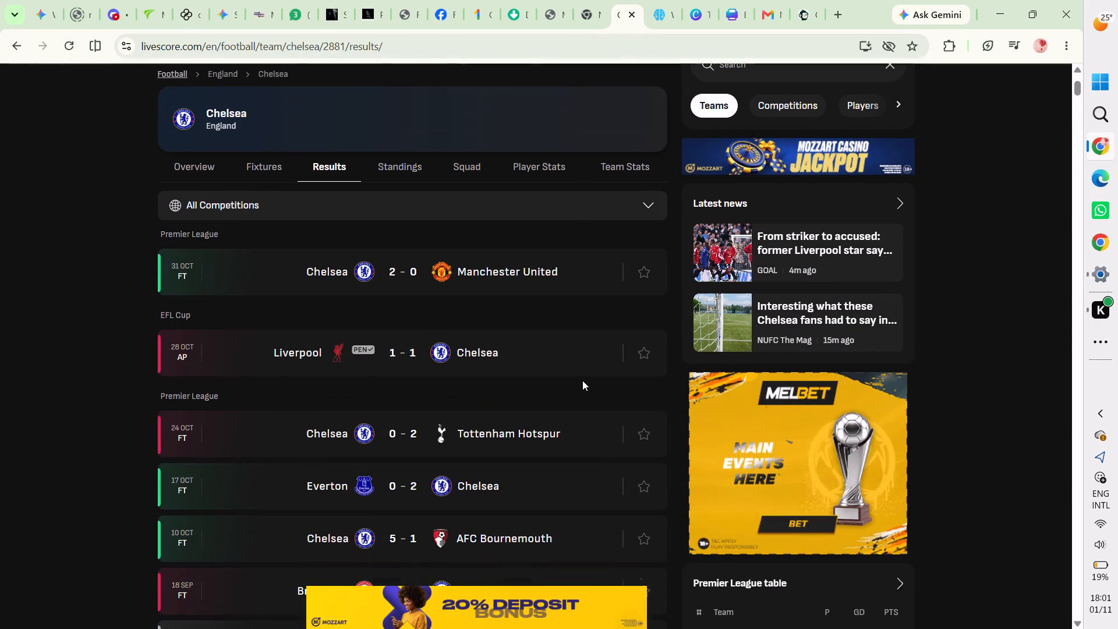
scroll(582, 380, "down", 2)
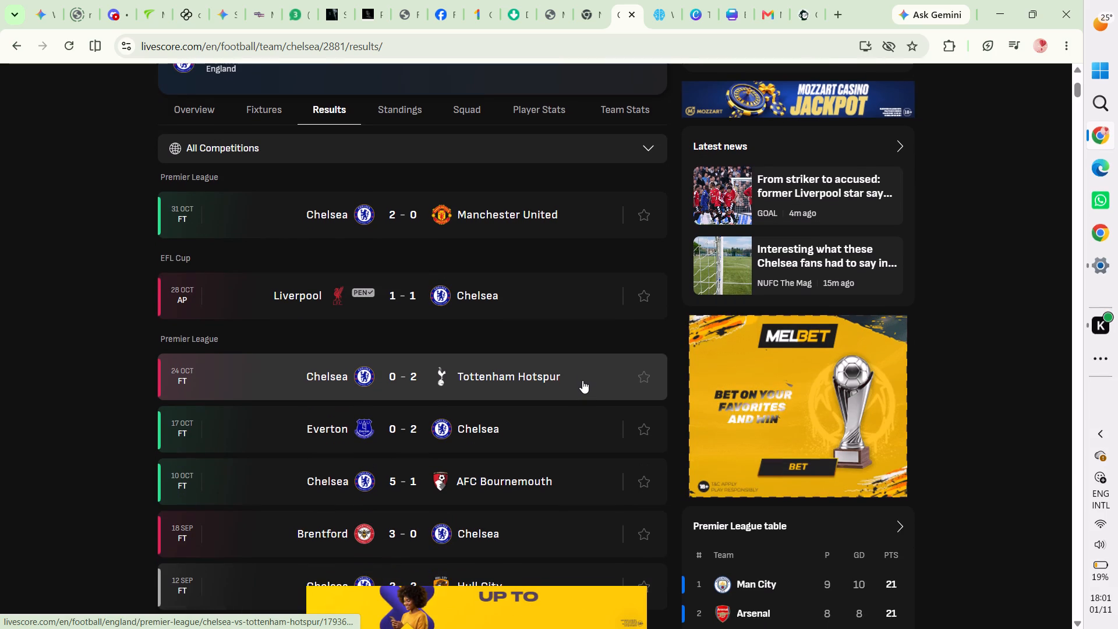
scroll(582, 380, "down", 3)
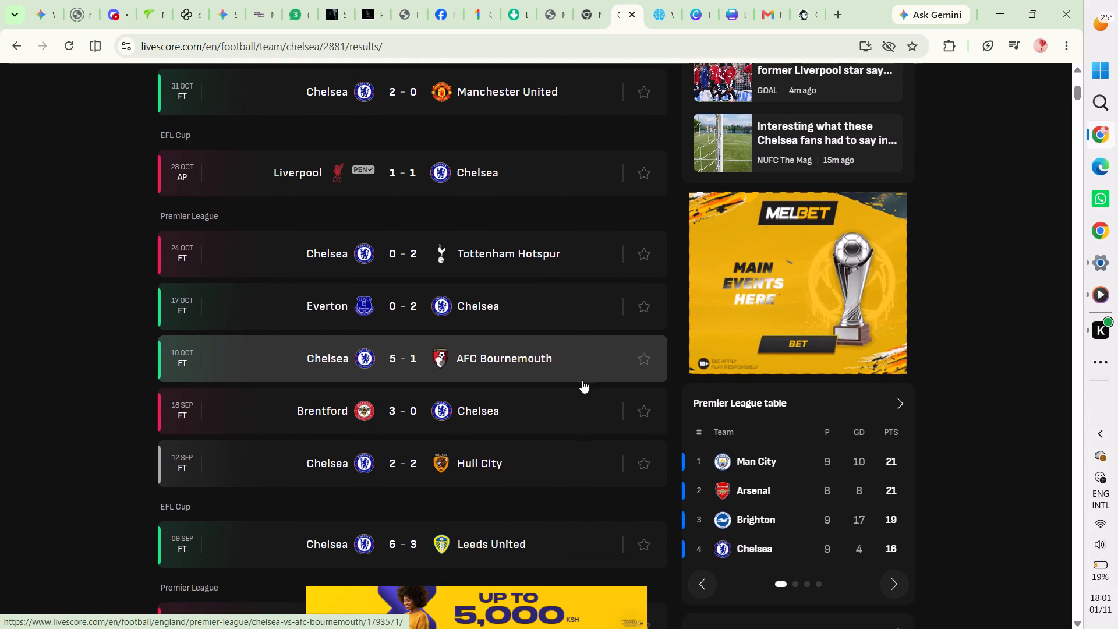
scroll(582, 380, "down", 3)
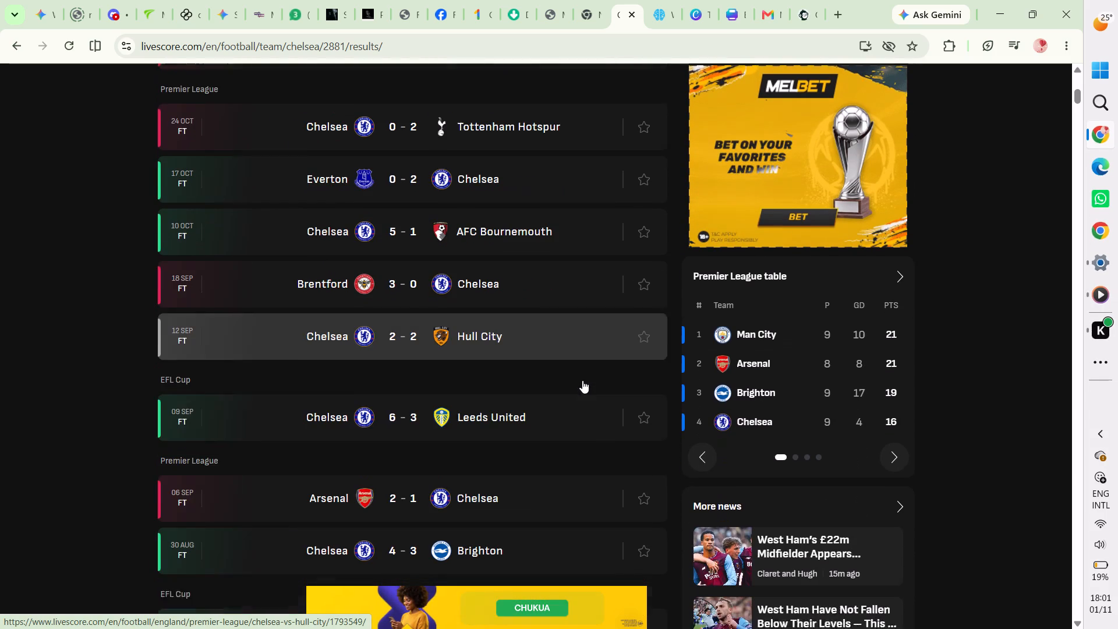
scroll(582, 380, "down", 2)
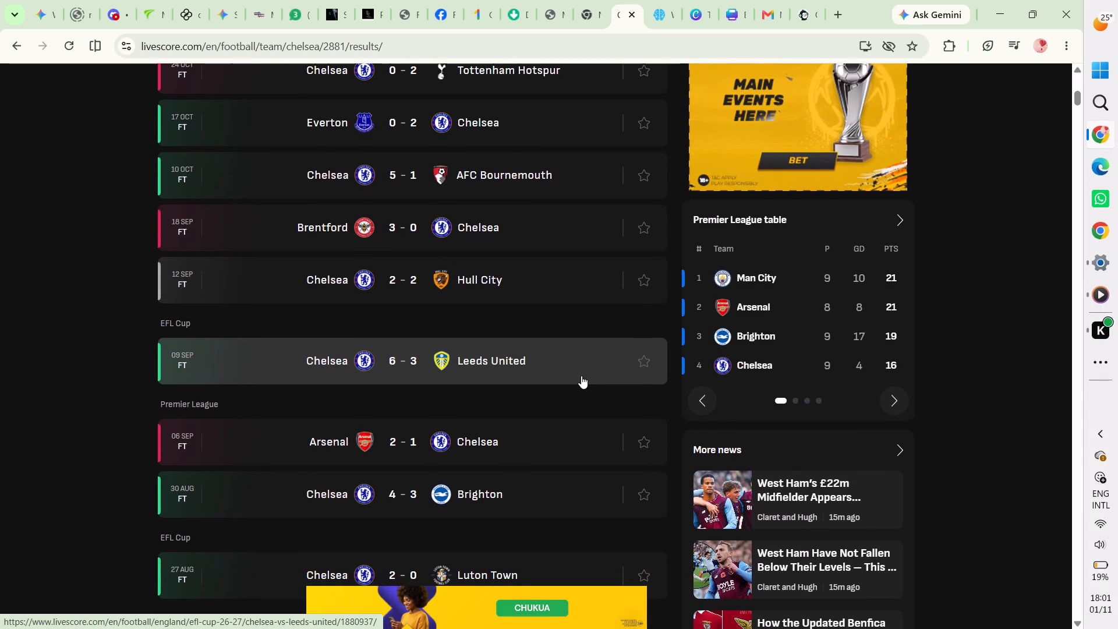
scroll(581, 376, "down", 1)
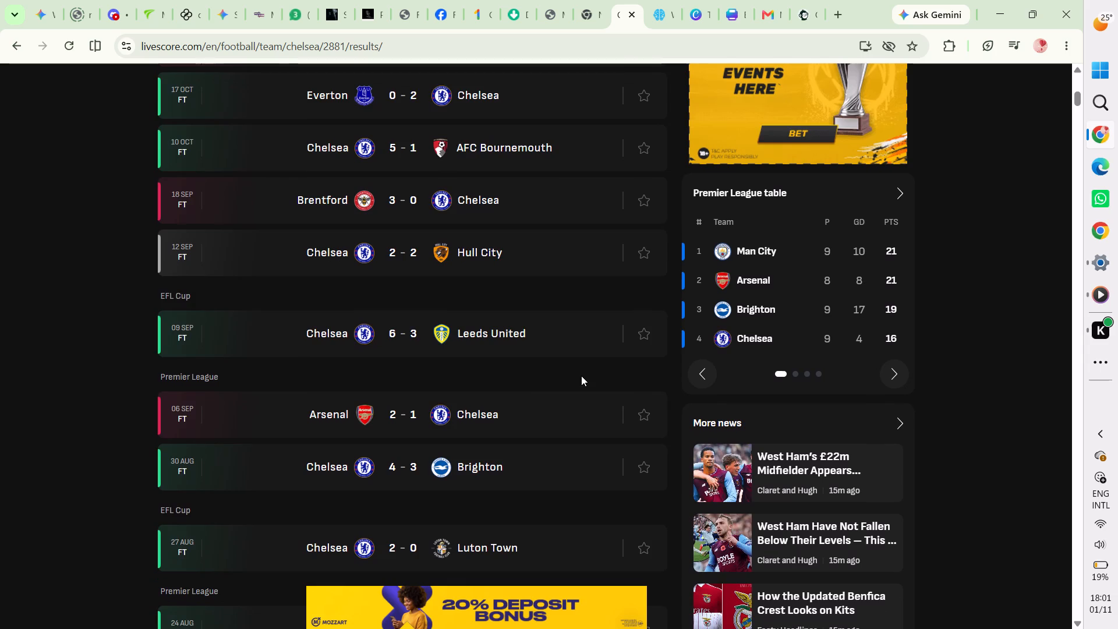
scroll(581, 376, "down", 3)
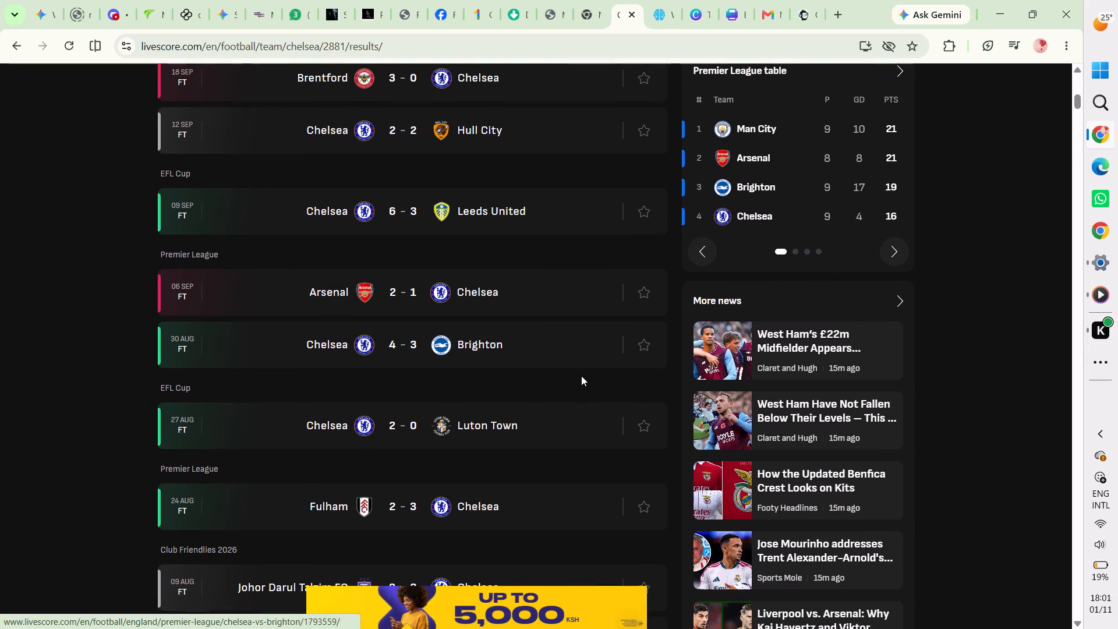
scroll(581, 376, "down", 2)
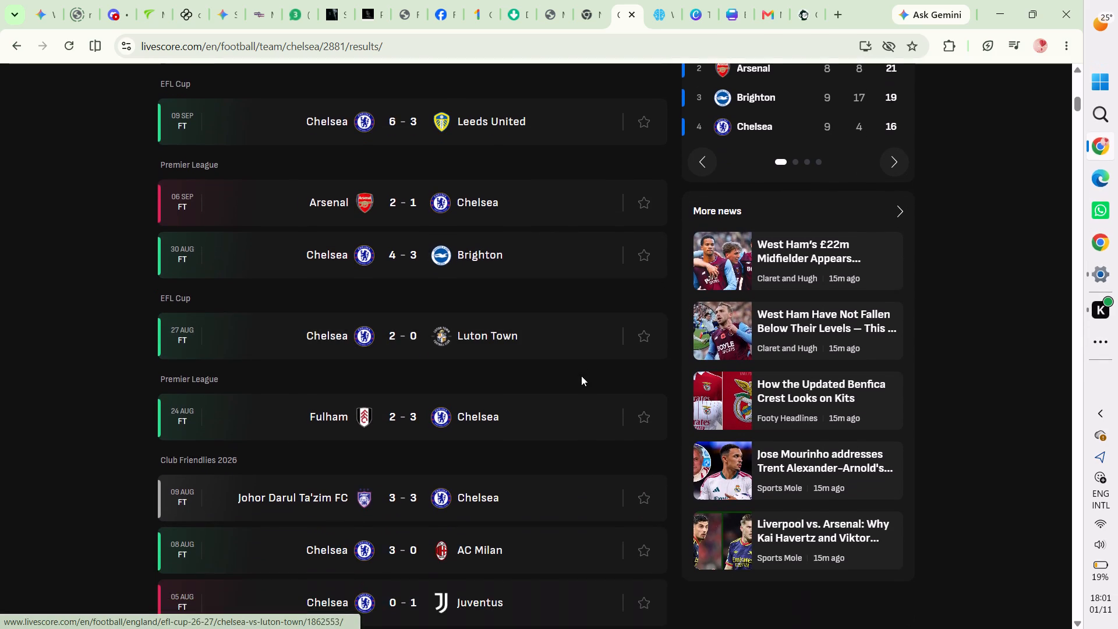
scroll(581, 376, "down", 4)
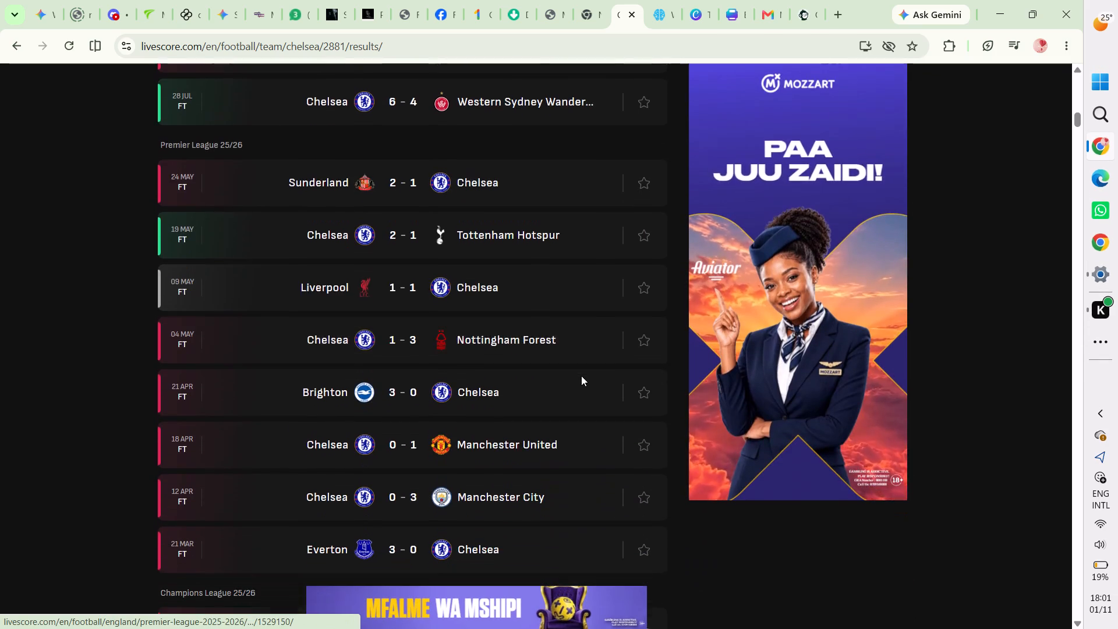
scroll(581, 376, "down", 3)
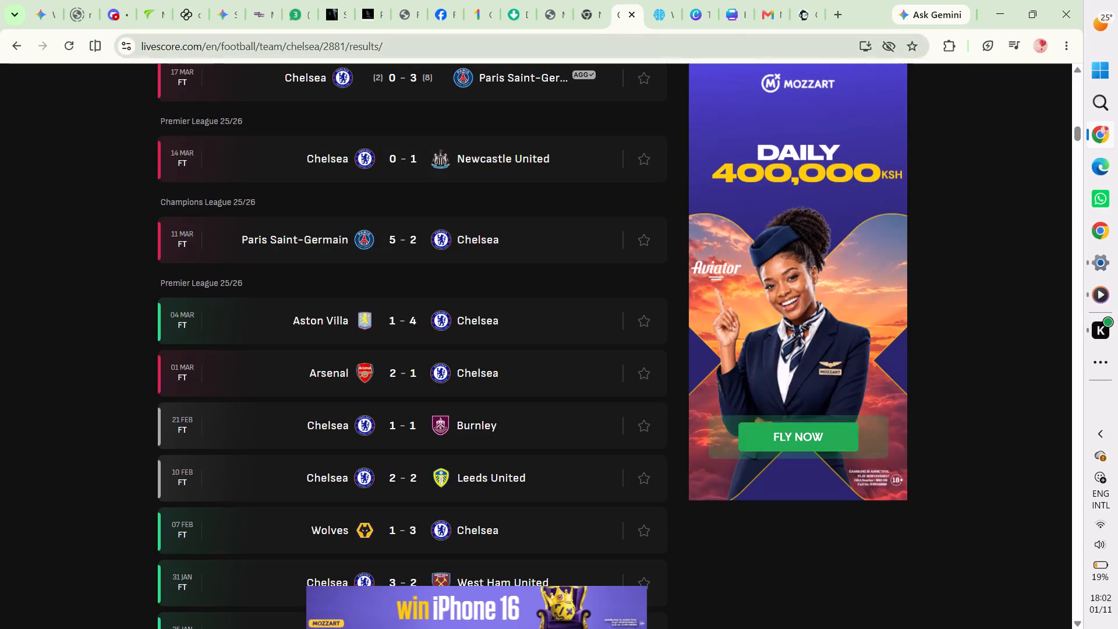
Switch back to WorldQuant Brain and check the progress of the running Simulation 5.
left_click(654, 19)
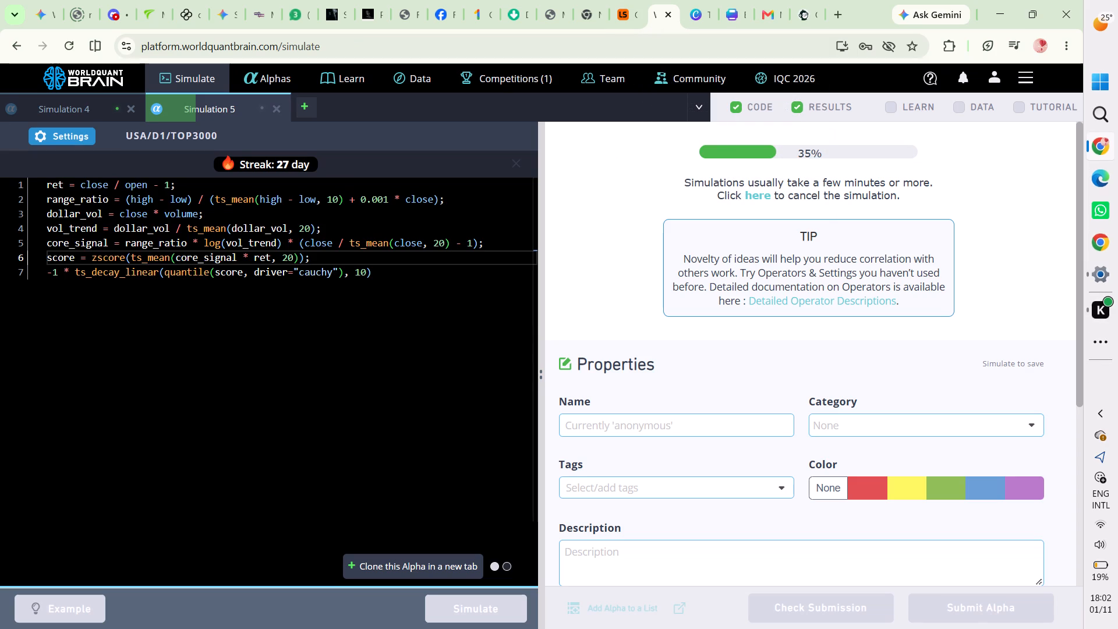
left_click(304, 165)
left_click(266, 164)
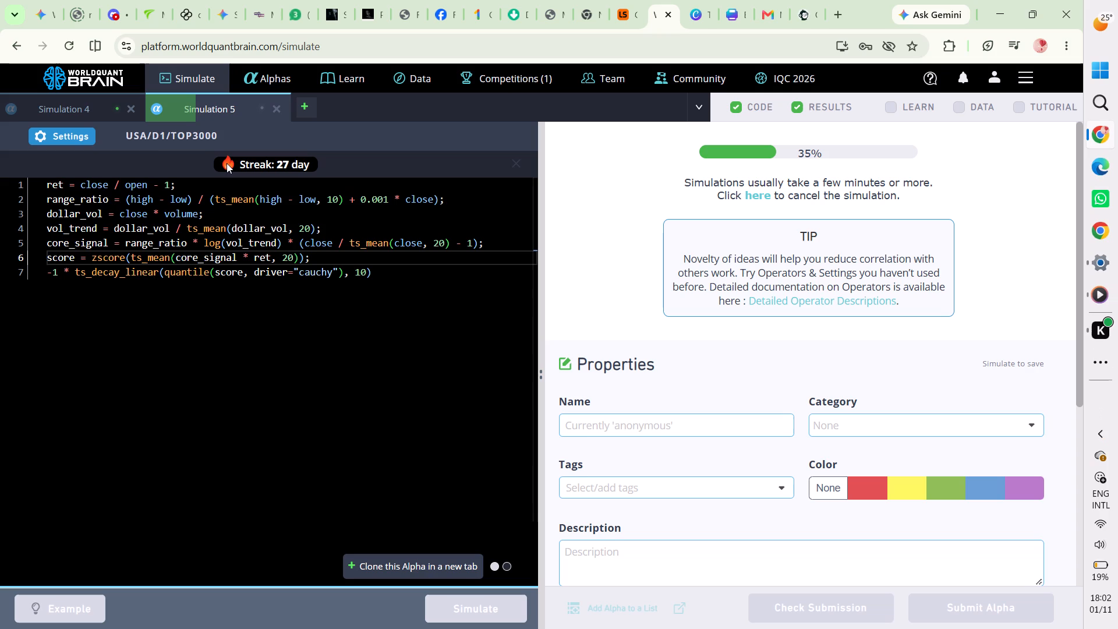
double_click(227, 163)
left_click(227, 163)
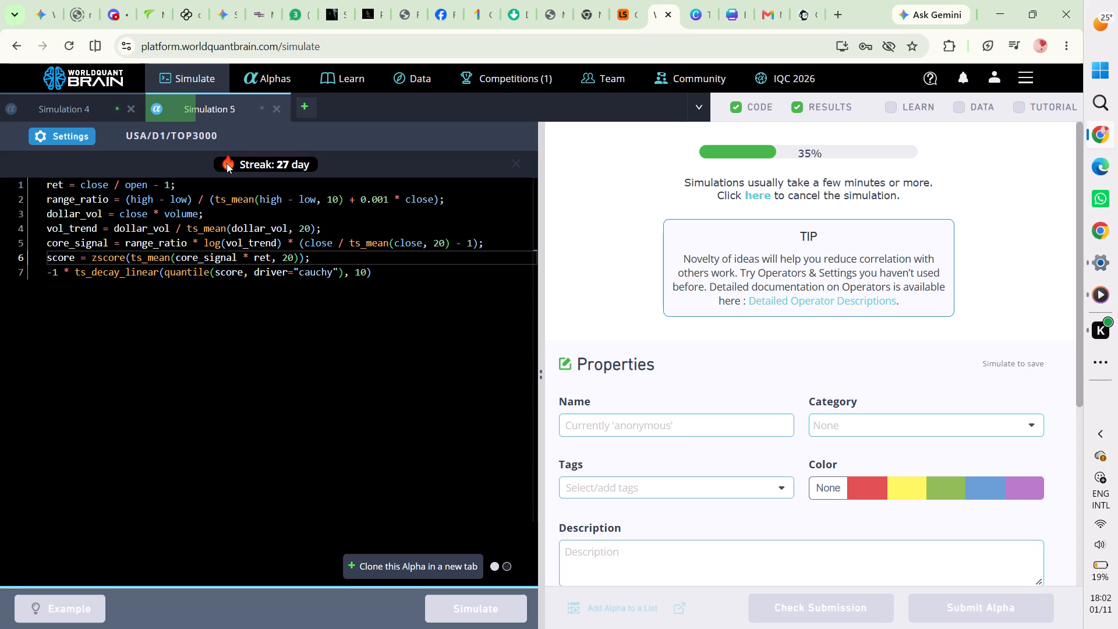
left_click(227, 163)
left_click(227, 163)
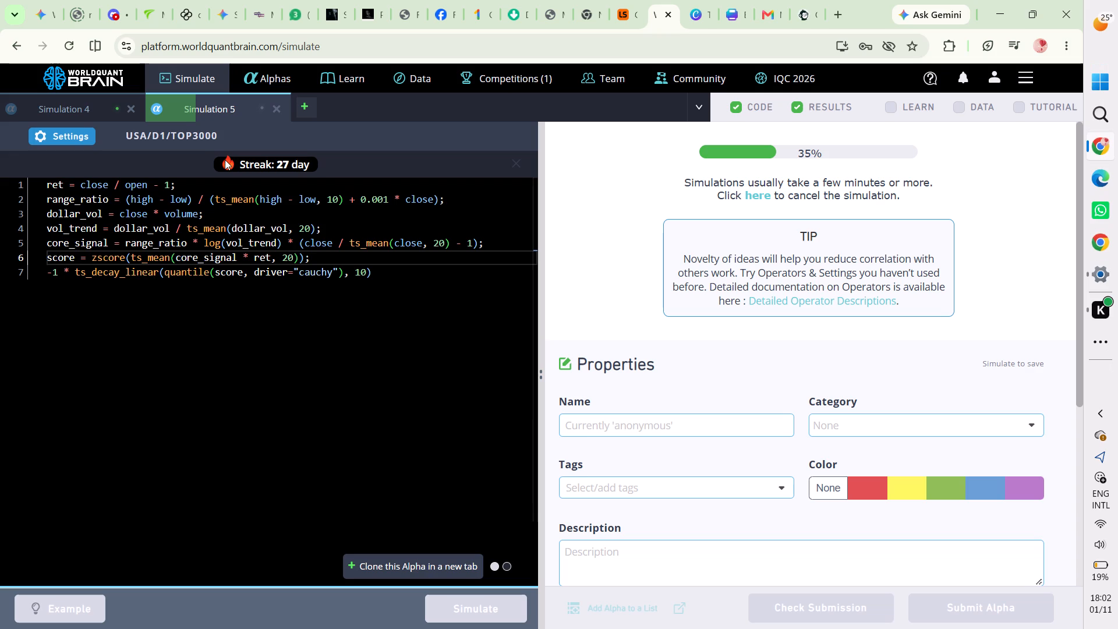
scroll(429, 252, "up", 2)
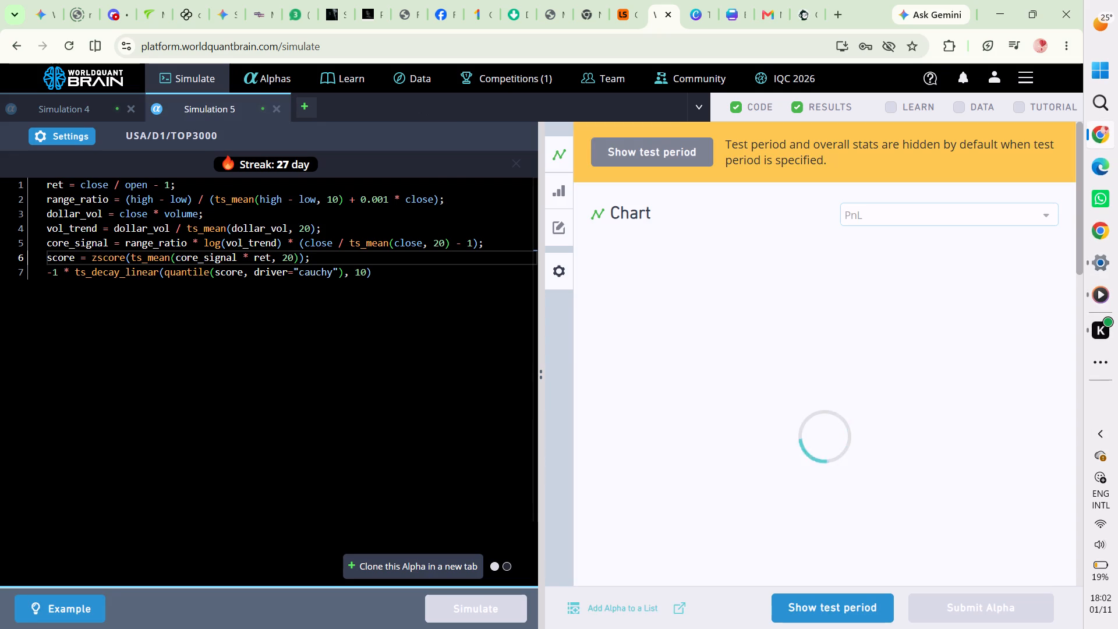
Show the test period for the finished Simulation 5 and try to submit the alpha.
left_click(832, 600)
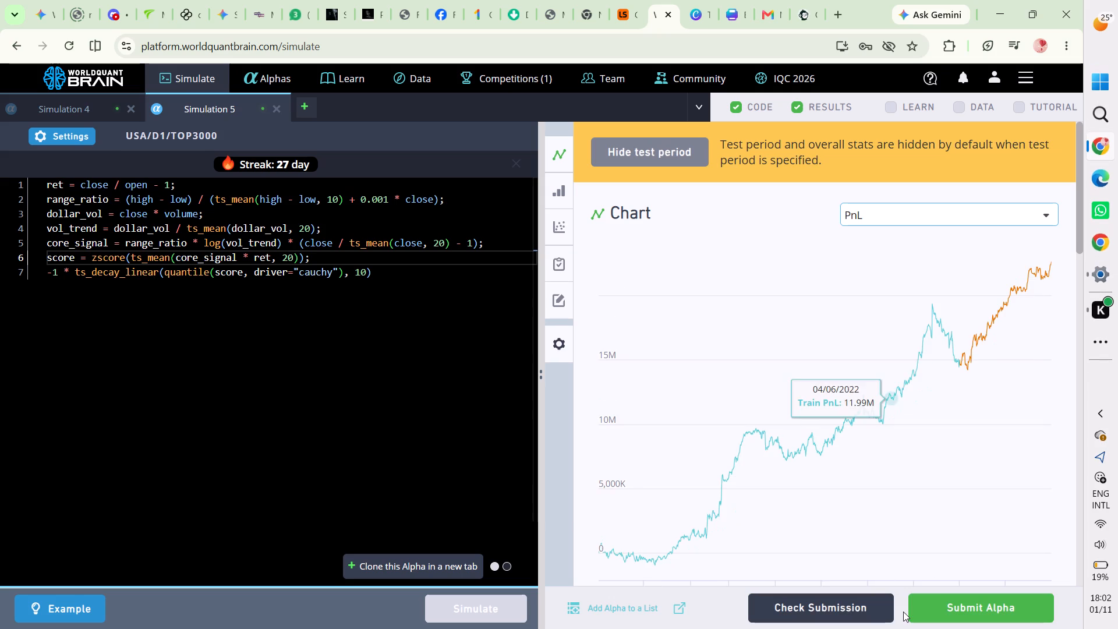
left_click(945, 610)
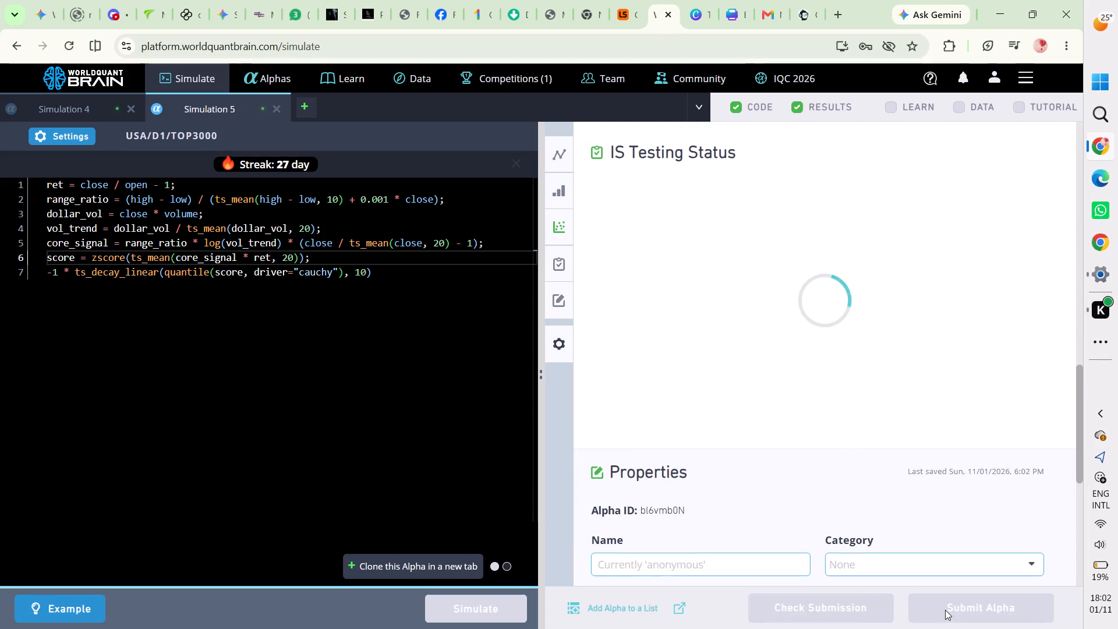
Expand the failed entry under IS Testing Status and examine why the alpha cannot be submitted.
scroll(832, 407, "up", 1)
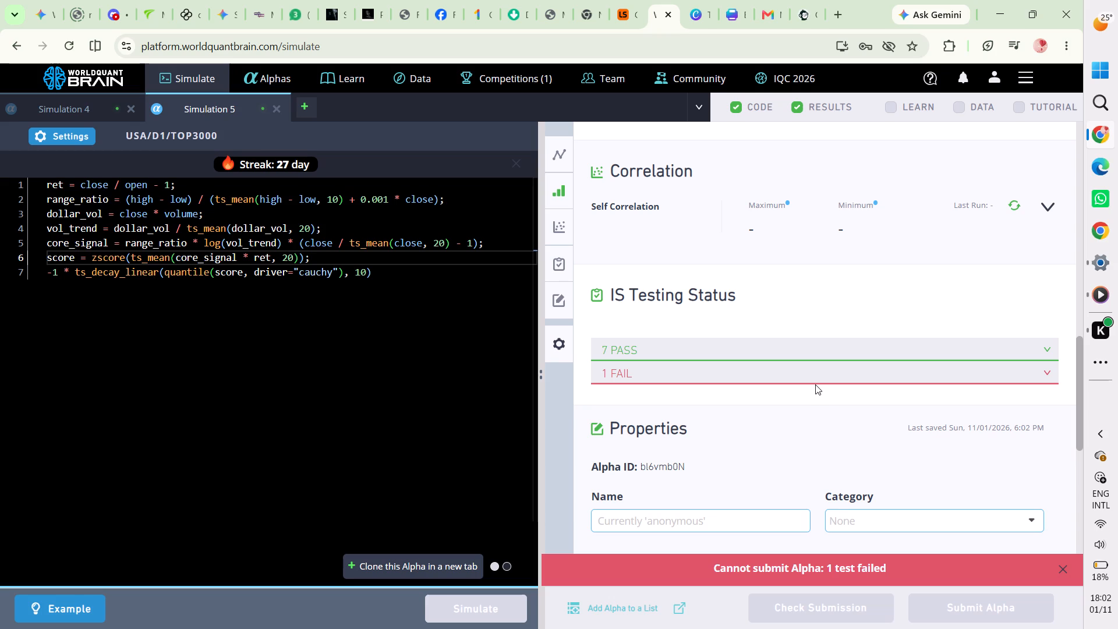
left_click(814, 384)
left_click(813, 383)
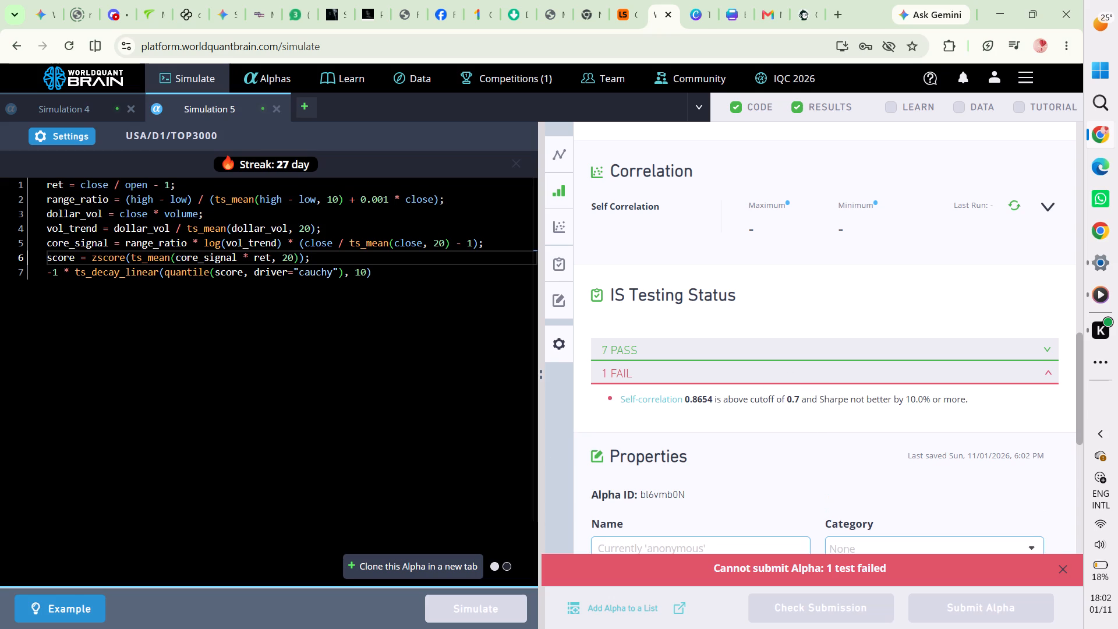
left_click(1016, 379)
left_click(1016, 379)
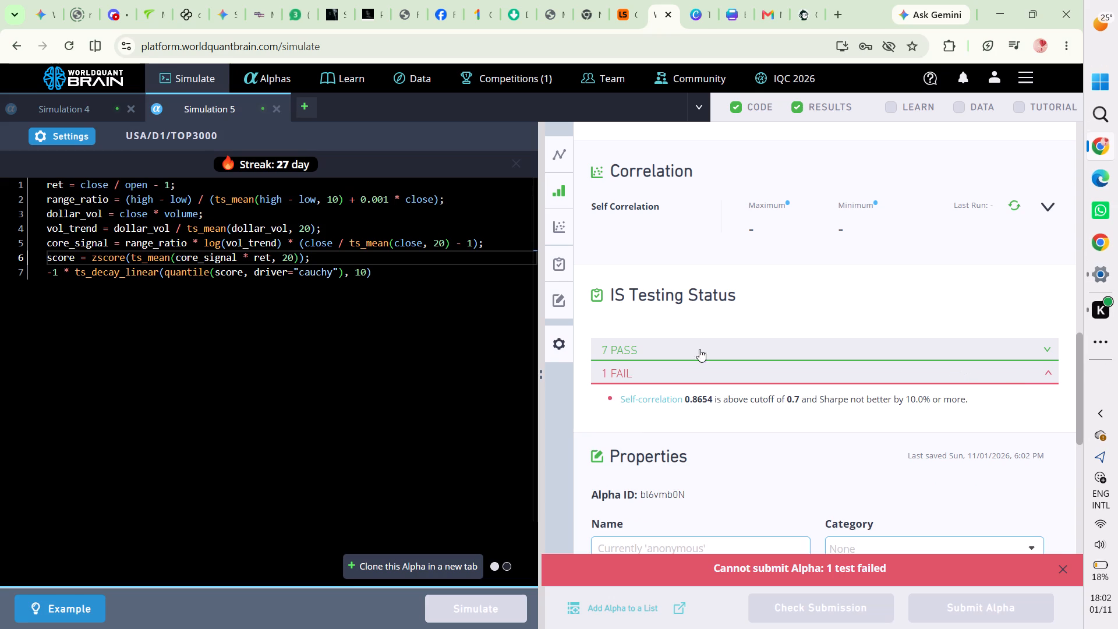
Set the decay of Simulation 5 to 2, apply the settings and re-run the simulation.
left_click(61, 130)
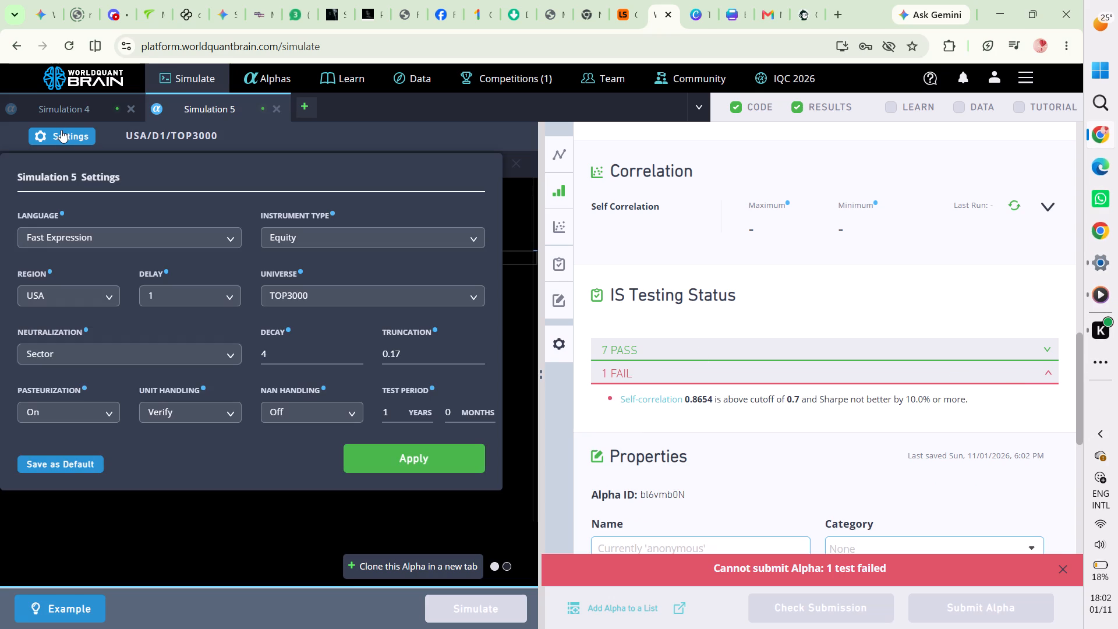
scroll(671, 224, "up", 5)
scroll(671, 224, "down", 1)
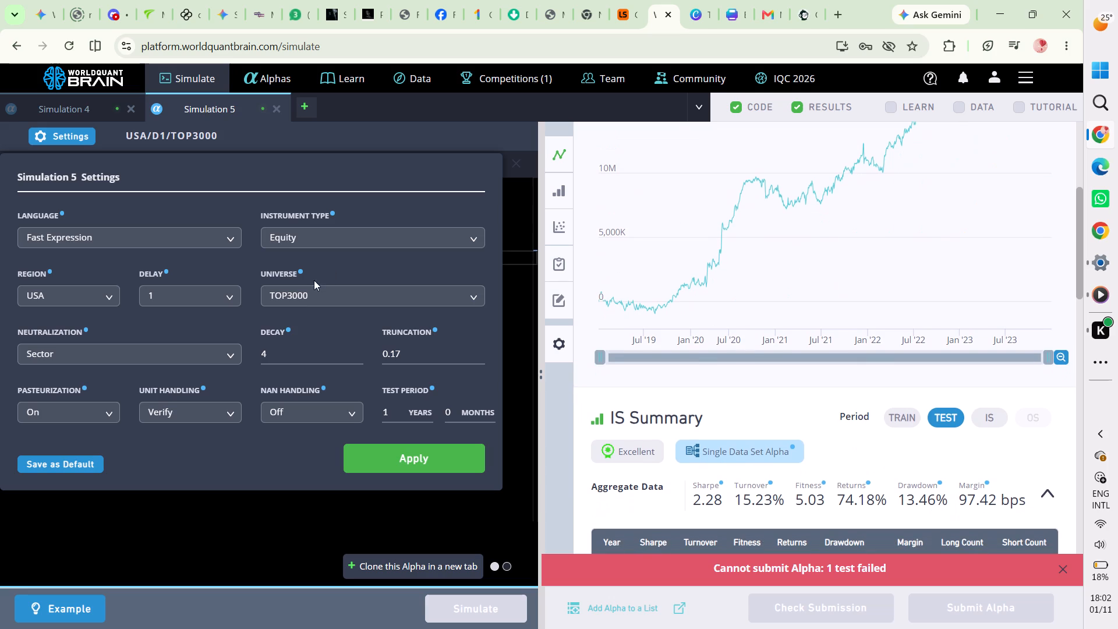
left_click(292, 351)
key("BackSpace")
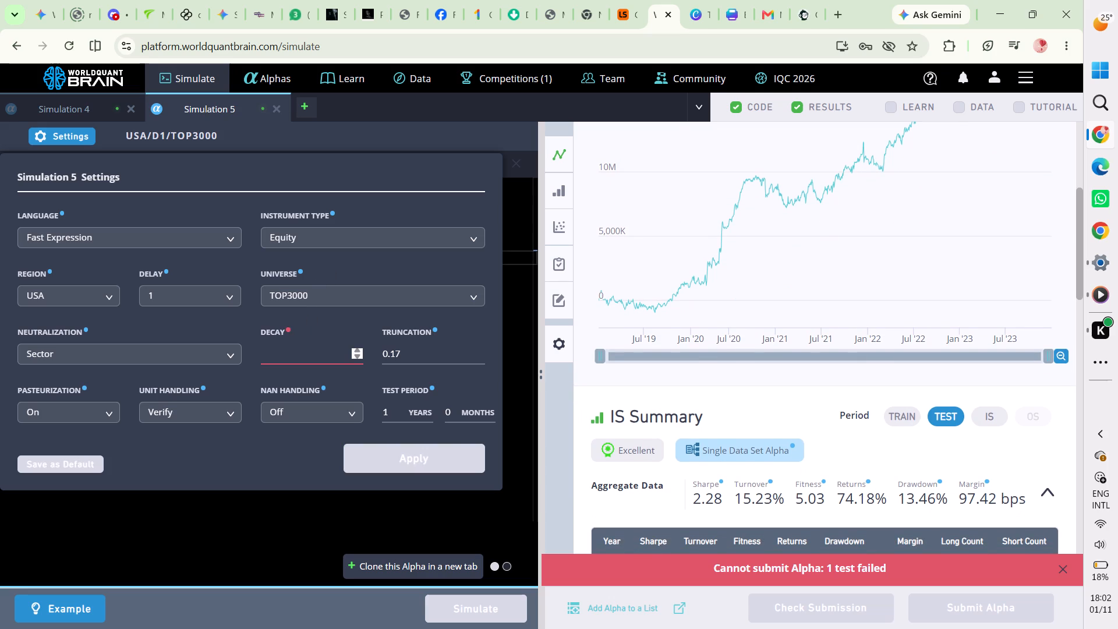
key("2")
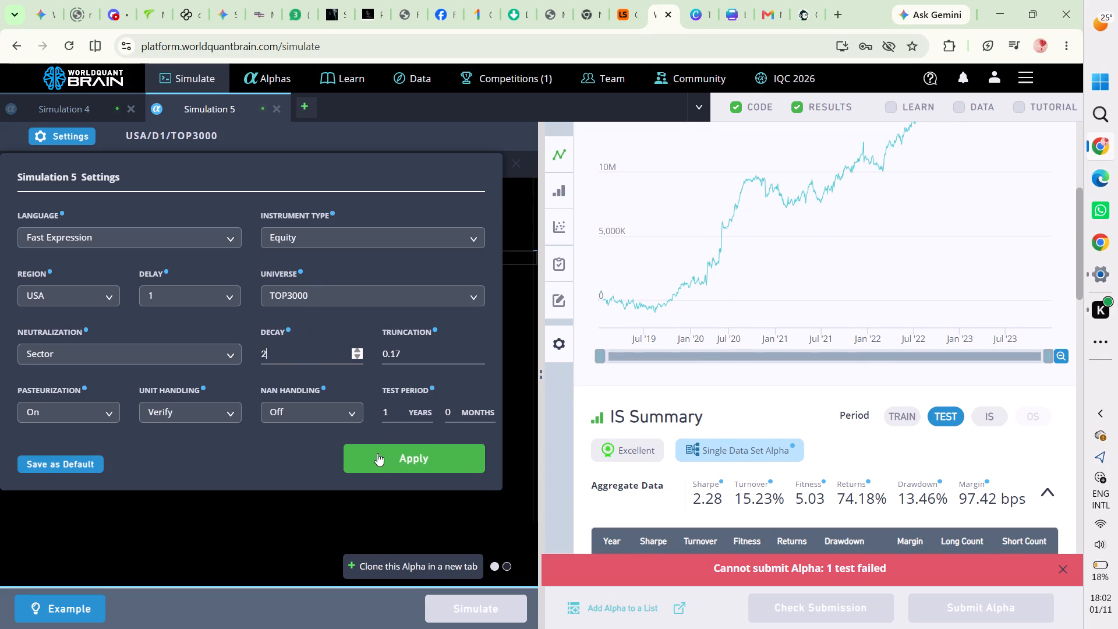
left_click(378, 455)
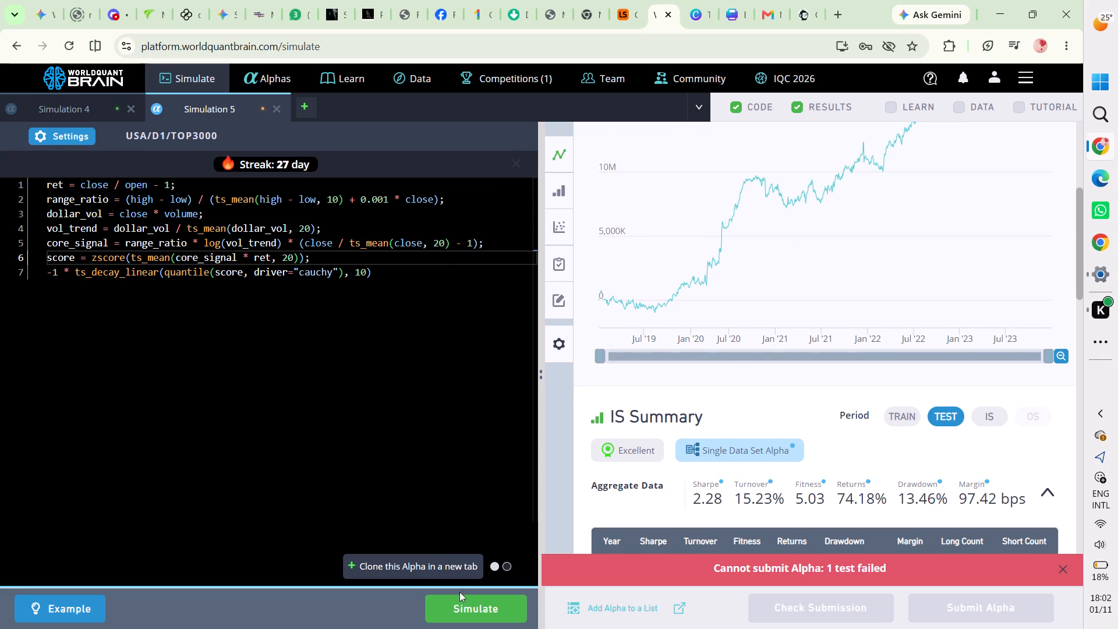
left_click(460, 598)
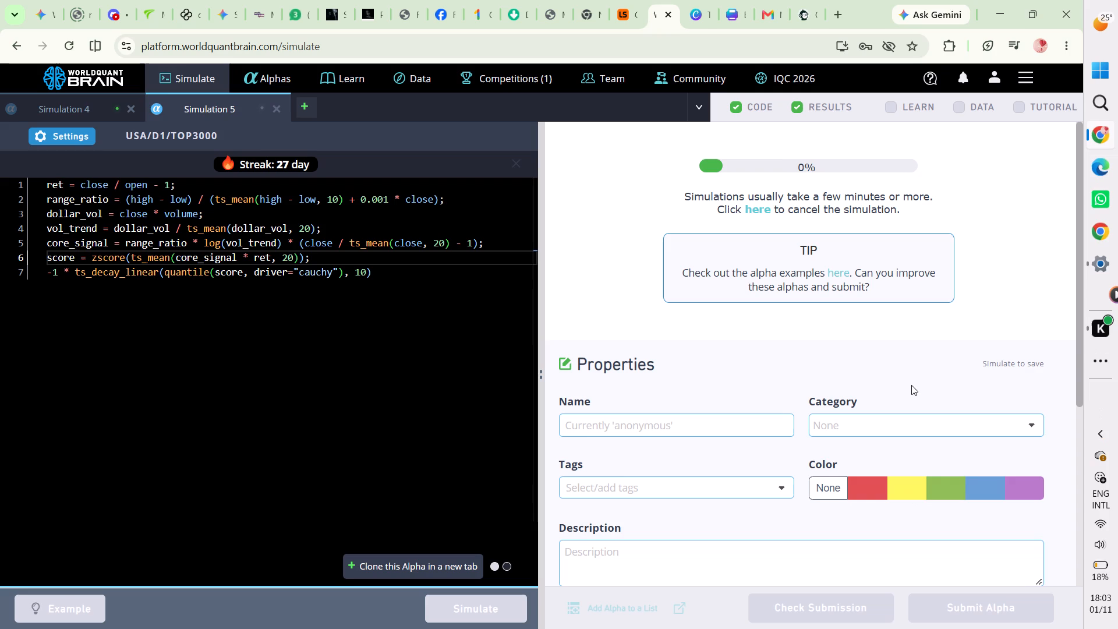
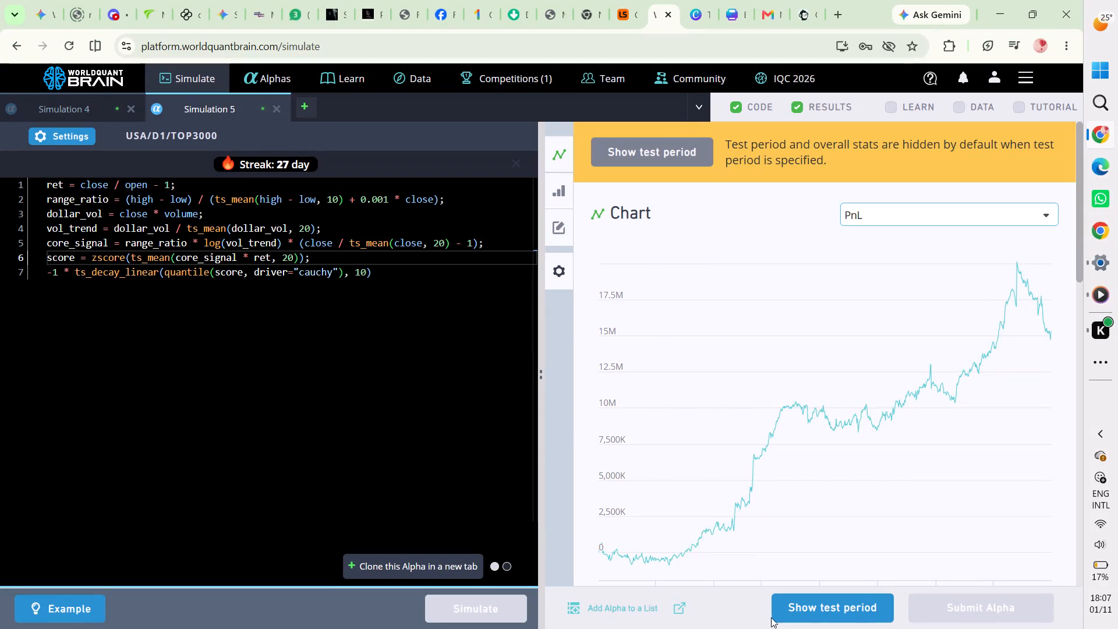
Show the test period for the re-run Simulation 5 and try to submit the alpha.
left_click(823, 613)
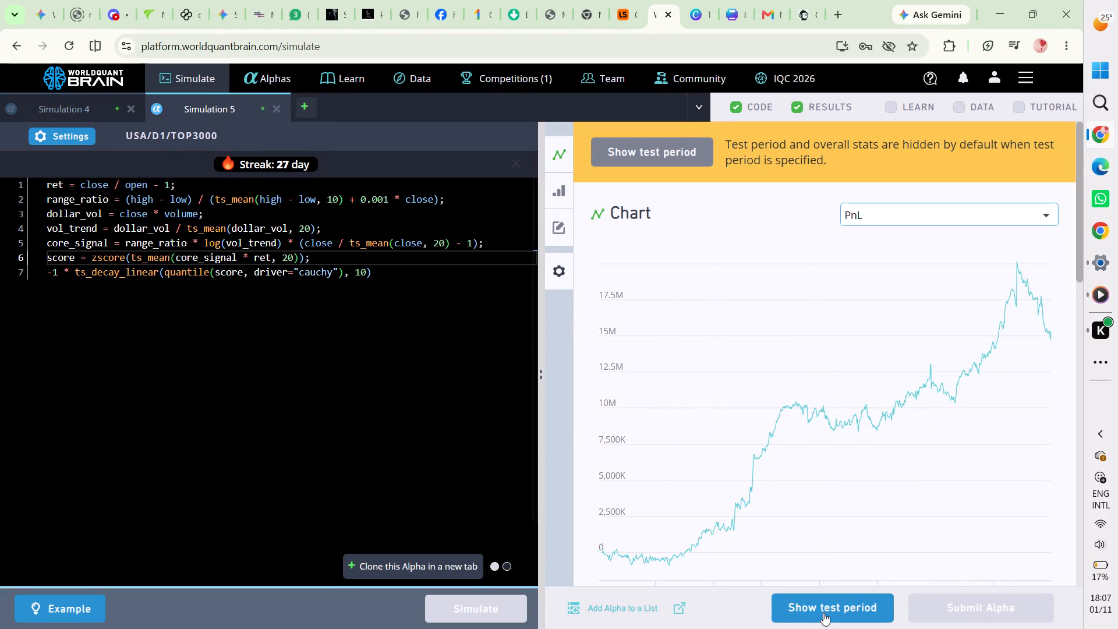
left_click(951, 607)
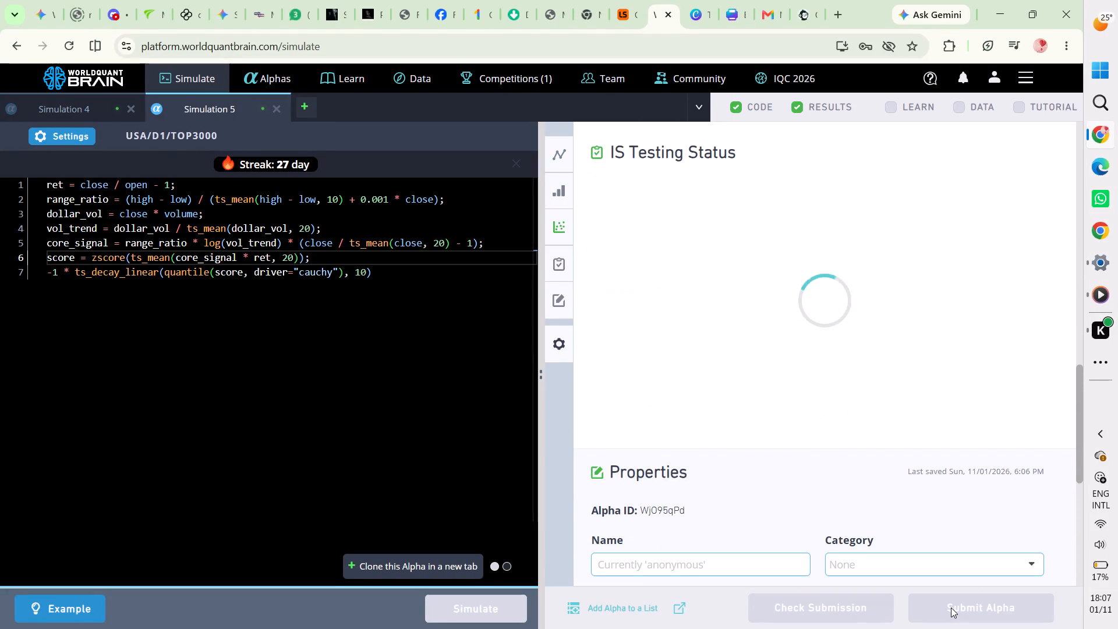
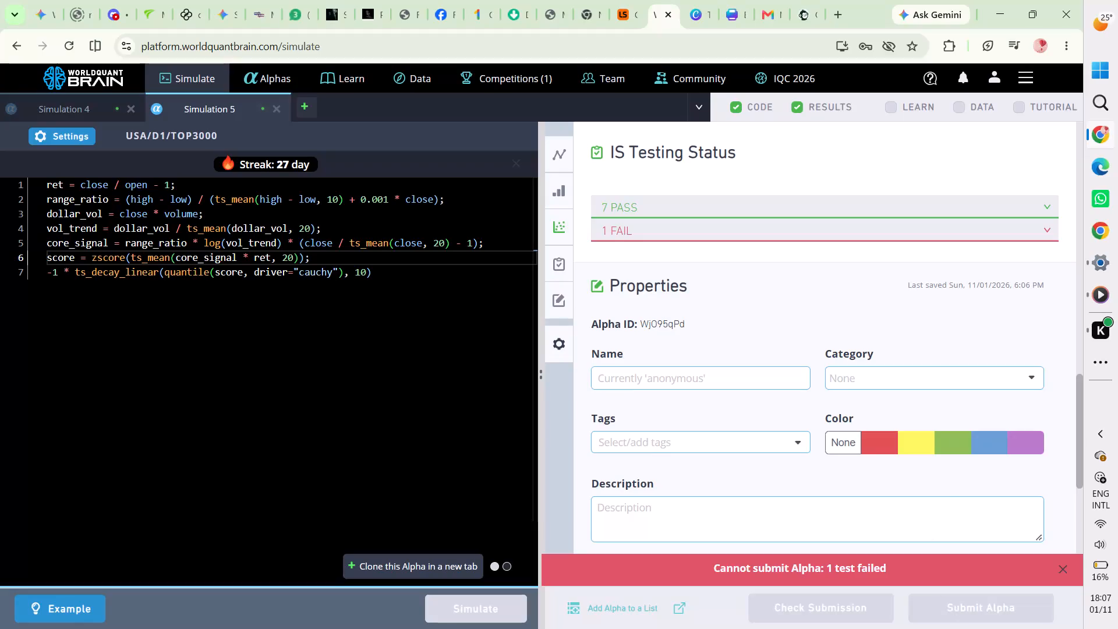
Dismiss the submission notice and go back to the PnL chart of the Simulation 5 results.
scroll(806, 338, "up", 7)
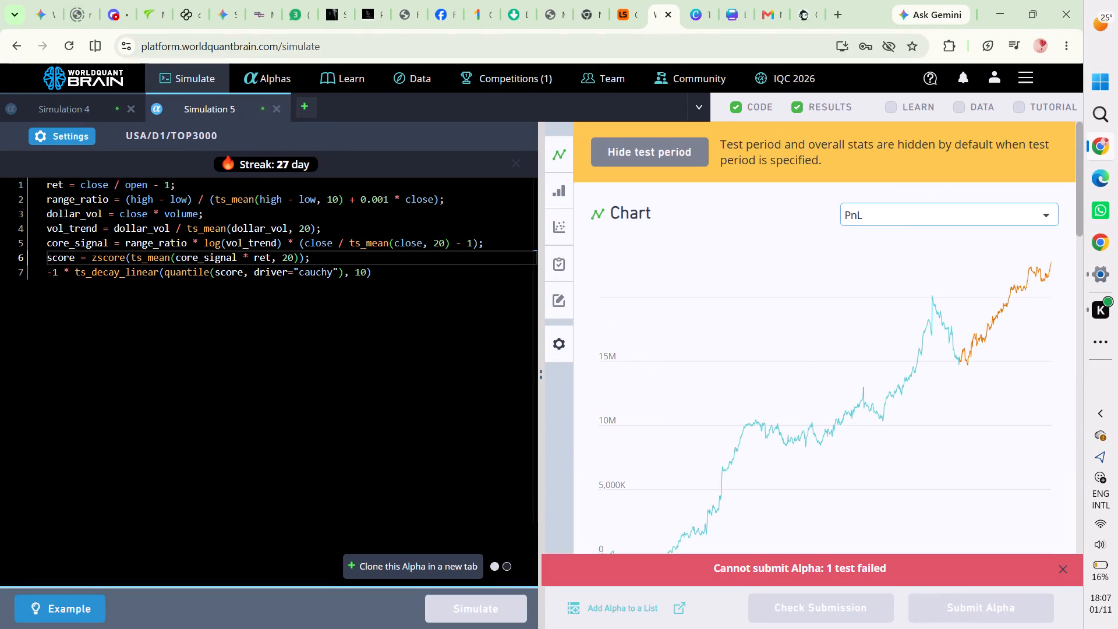
left_click(1059, 567)
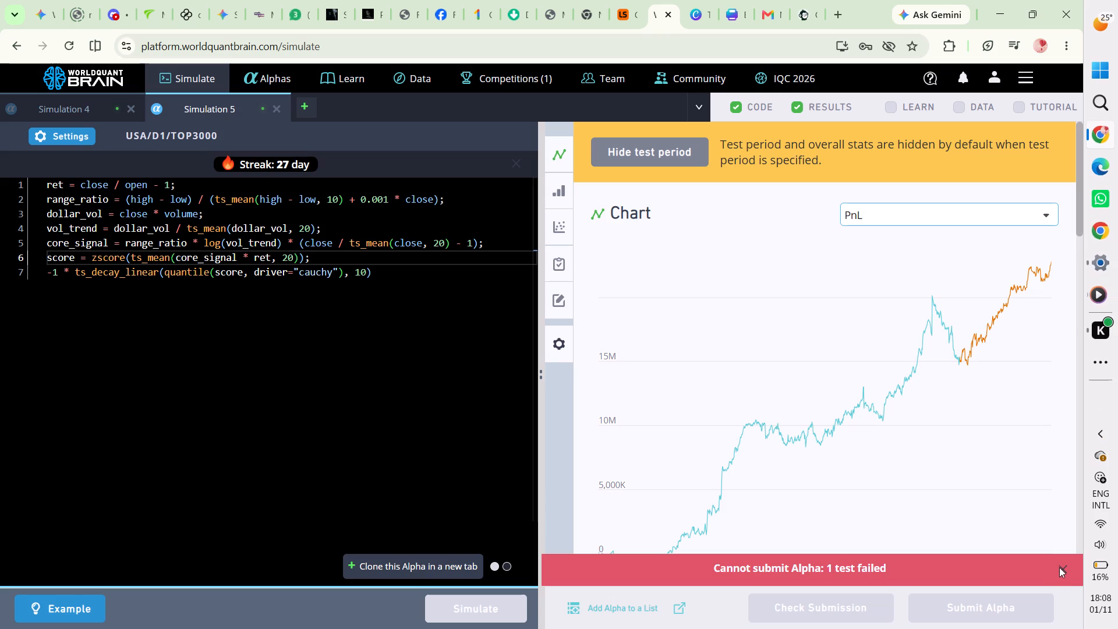
scroll(784, 317, "up", 5)
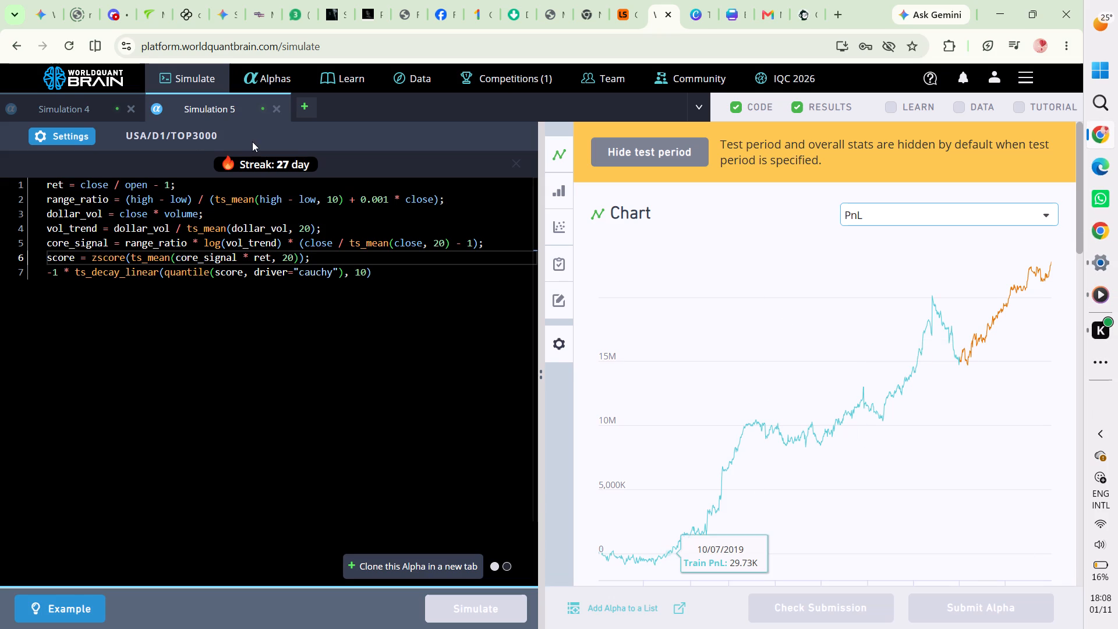
Set the truncation to 0.20 in the Simulation 5 settings, apply it and re-run the simulation.
left_click(58, 140)
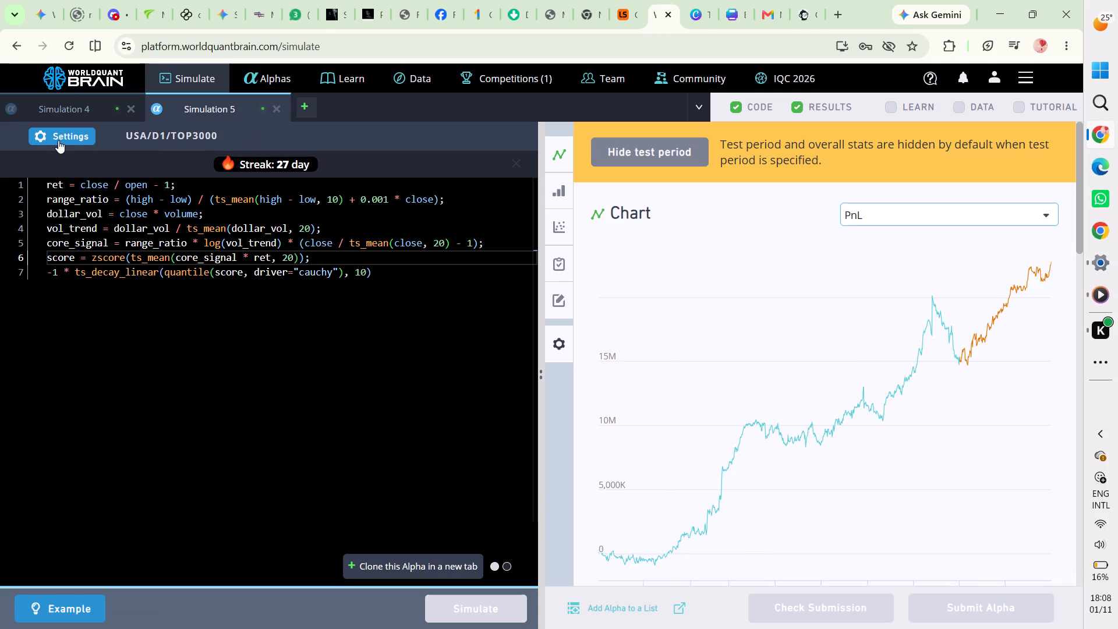
left_click(429, 352)
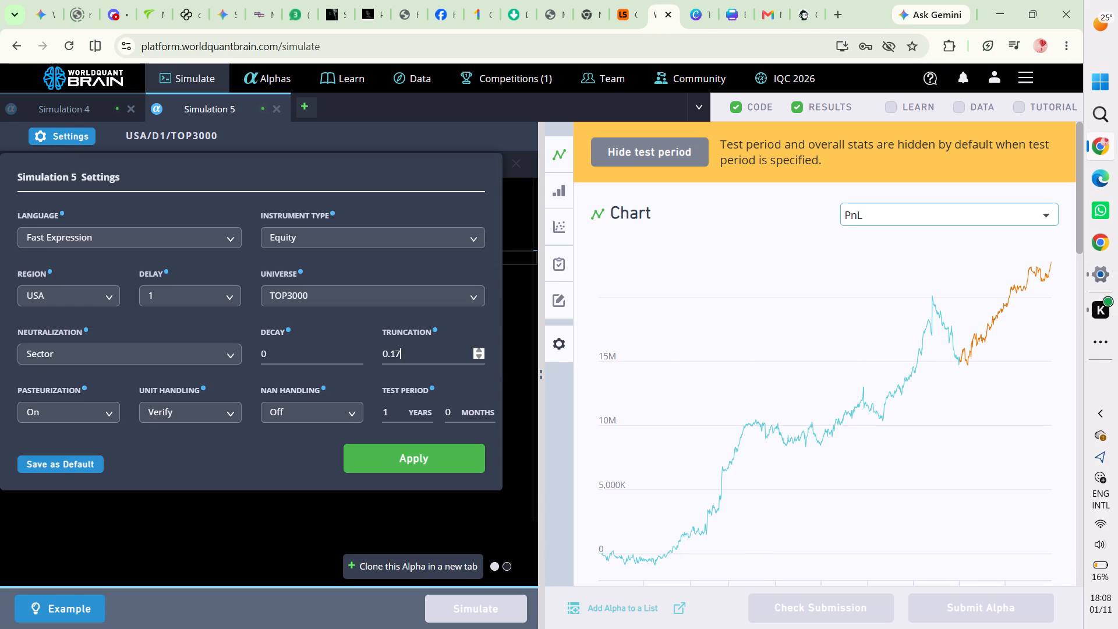
key("BackSpace")
key("BackSpace")
key("2")
key("0")
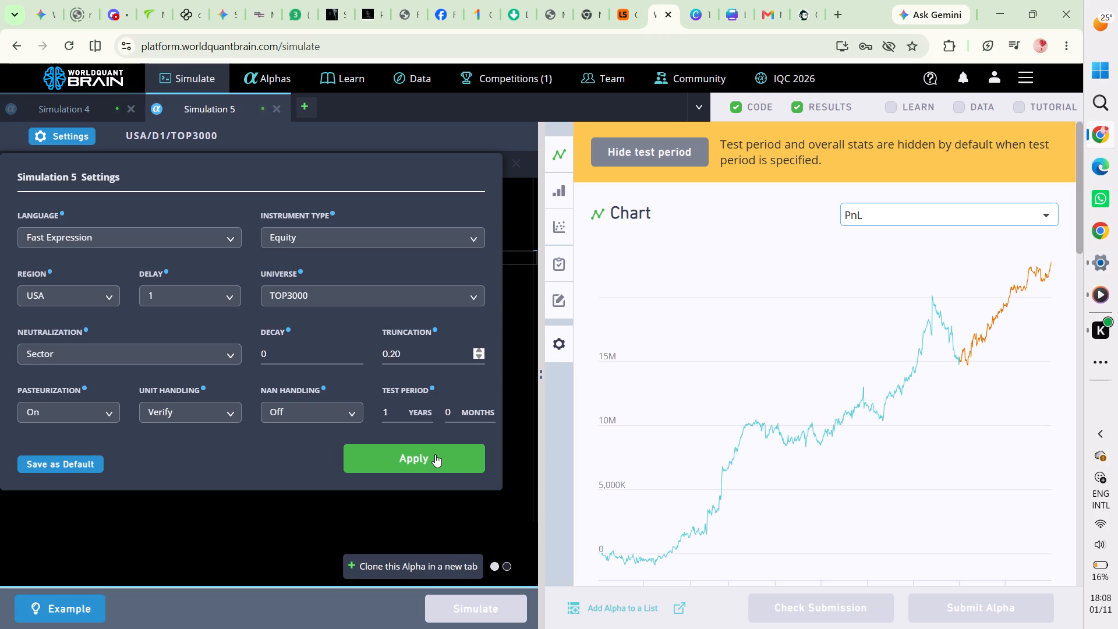
left_click(435, 454)
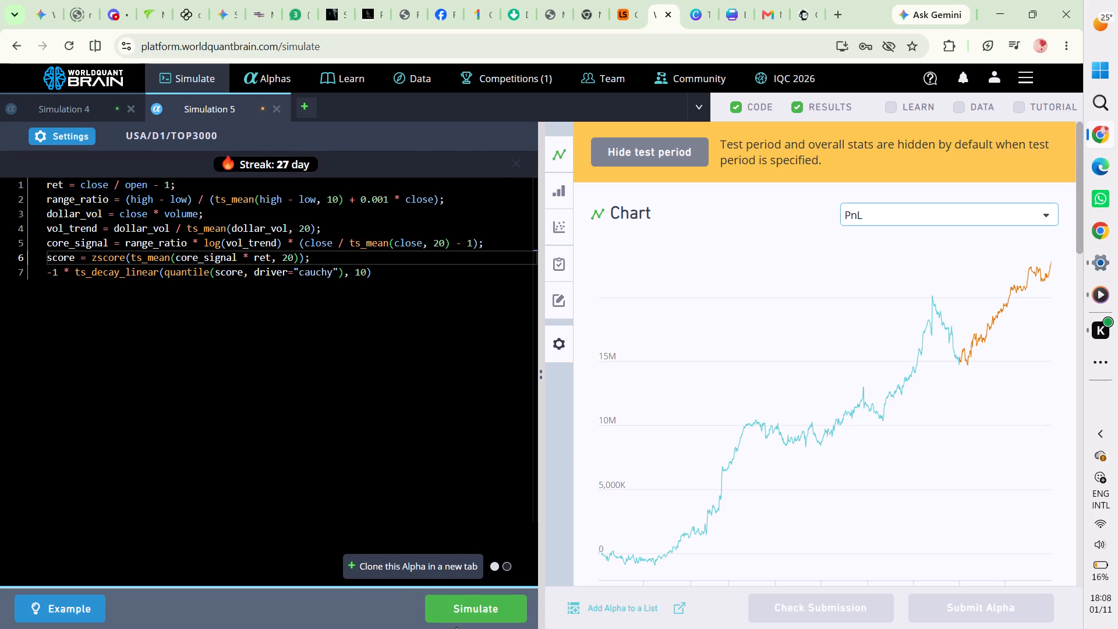
left_click(457, 594)
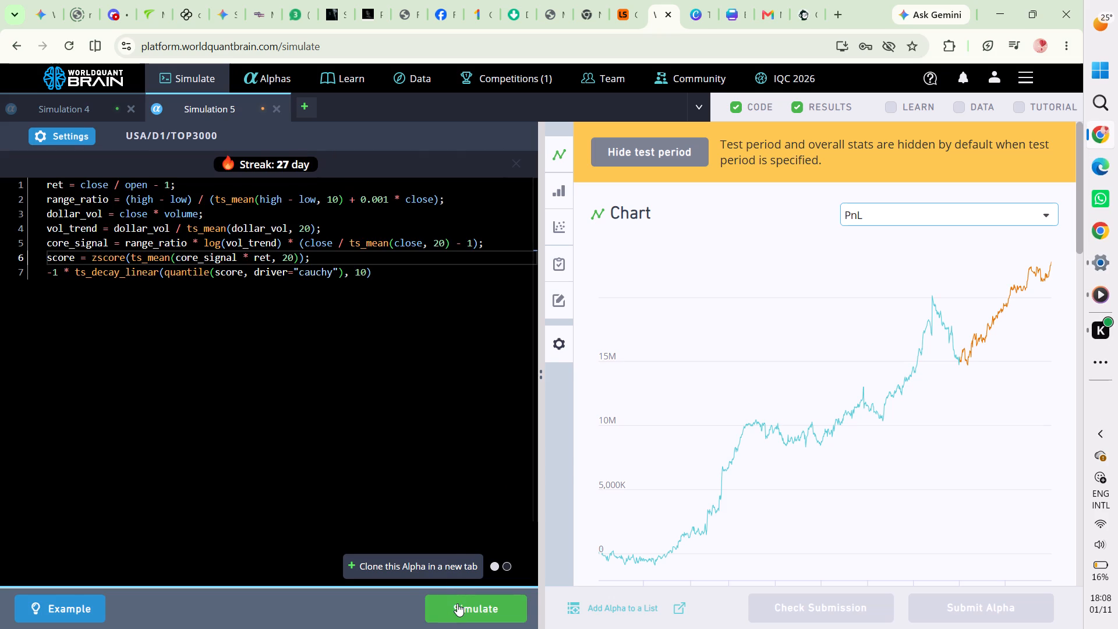
left_click(457, 603)
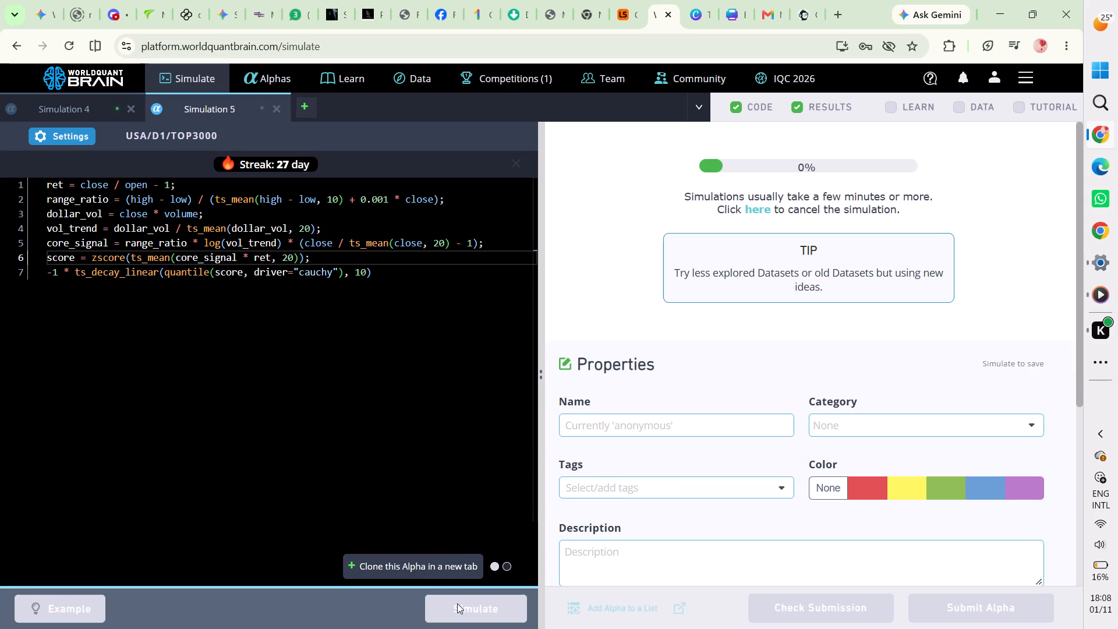
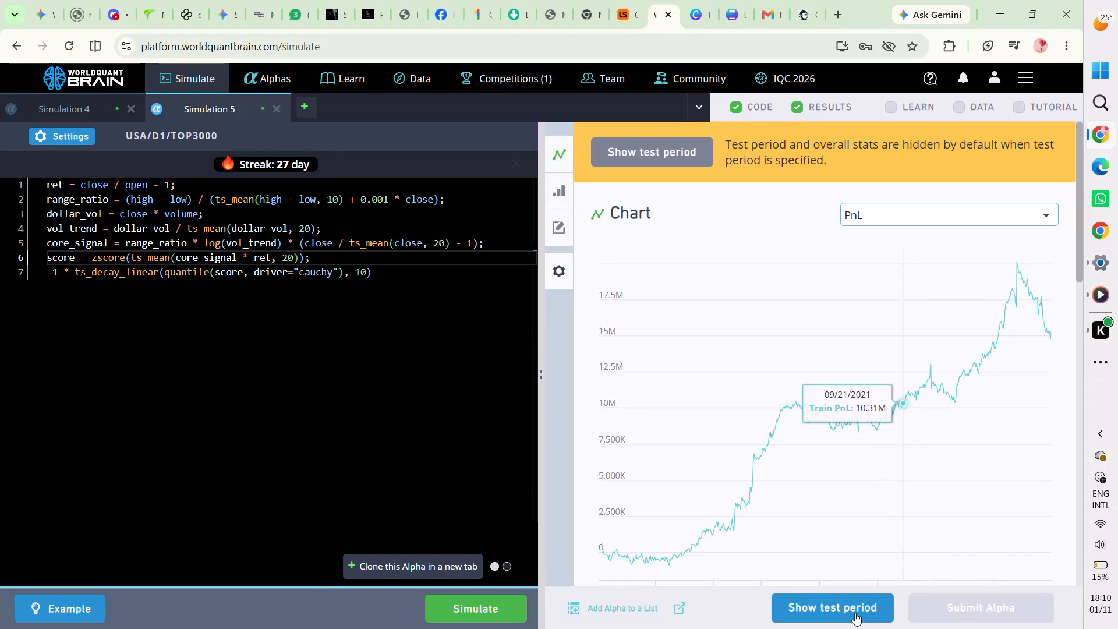
Reveal the test period for the Simulation 5 results and try to submit the alpha.
left_click(848, 613)
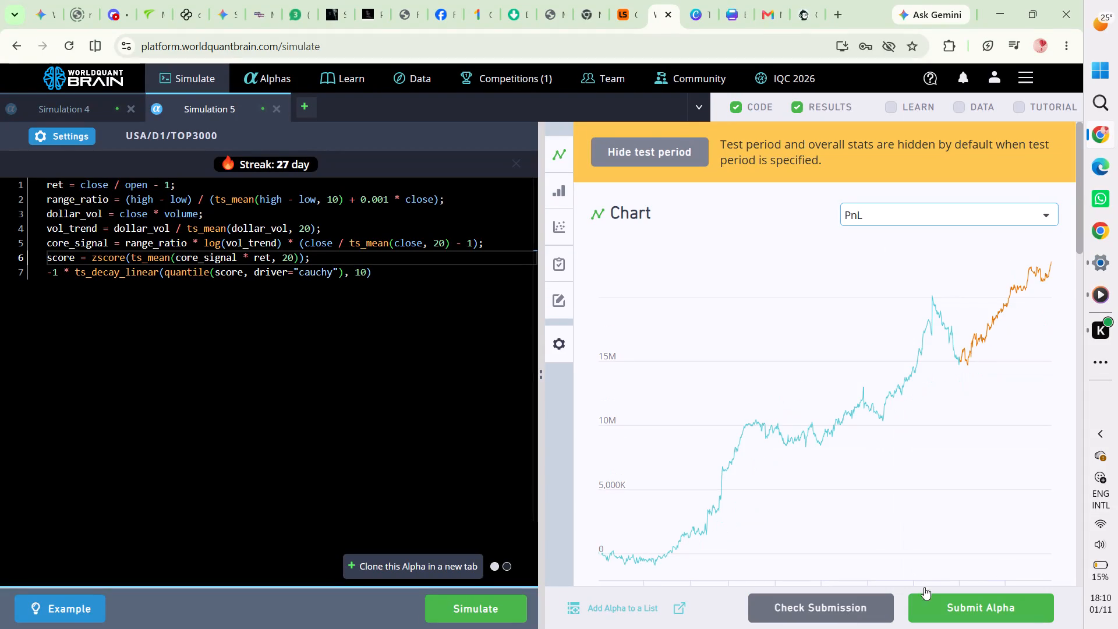
left_click(981, 603)
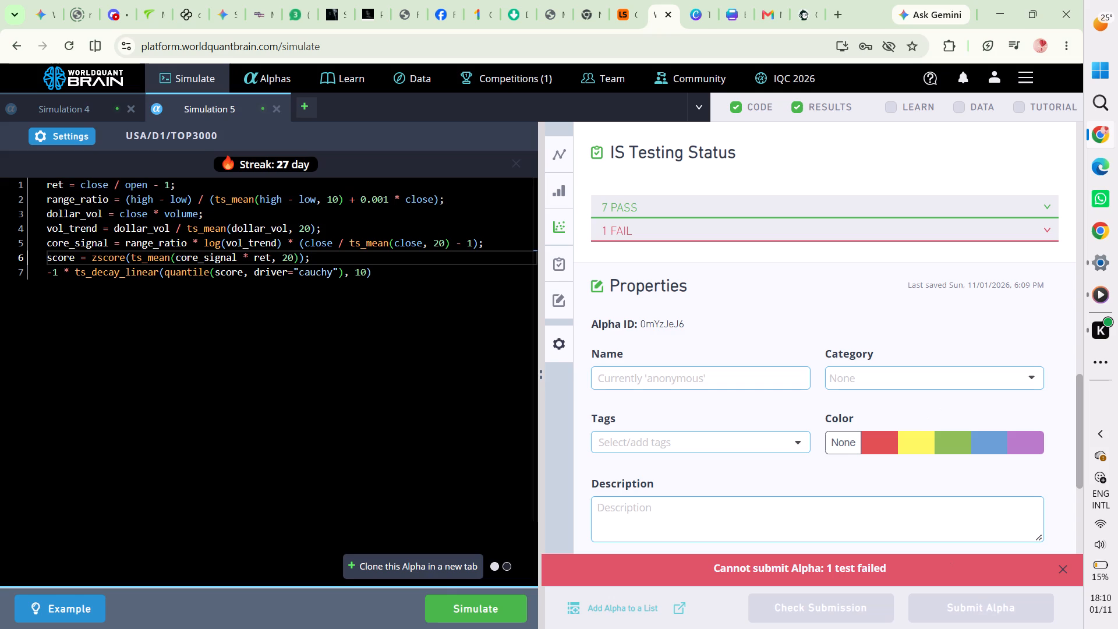
Set the neutralization to Market in the Simulation 5 settings, apply it and re-run the simulation.
left_click(79, 135)
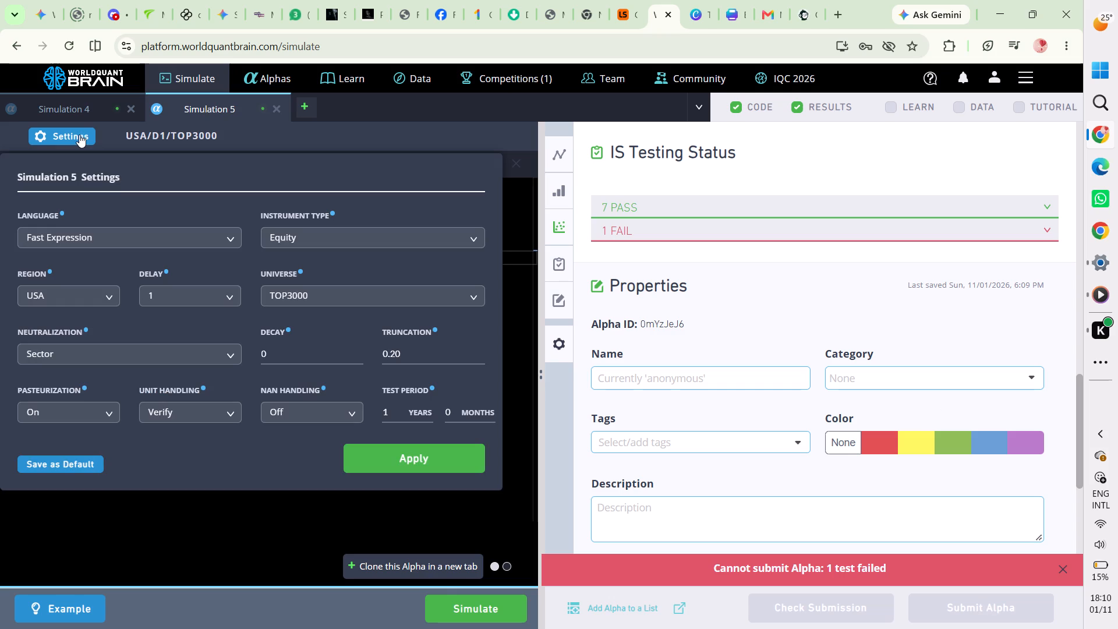
left_click(129, 347)
left_click(93, 406)
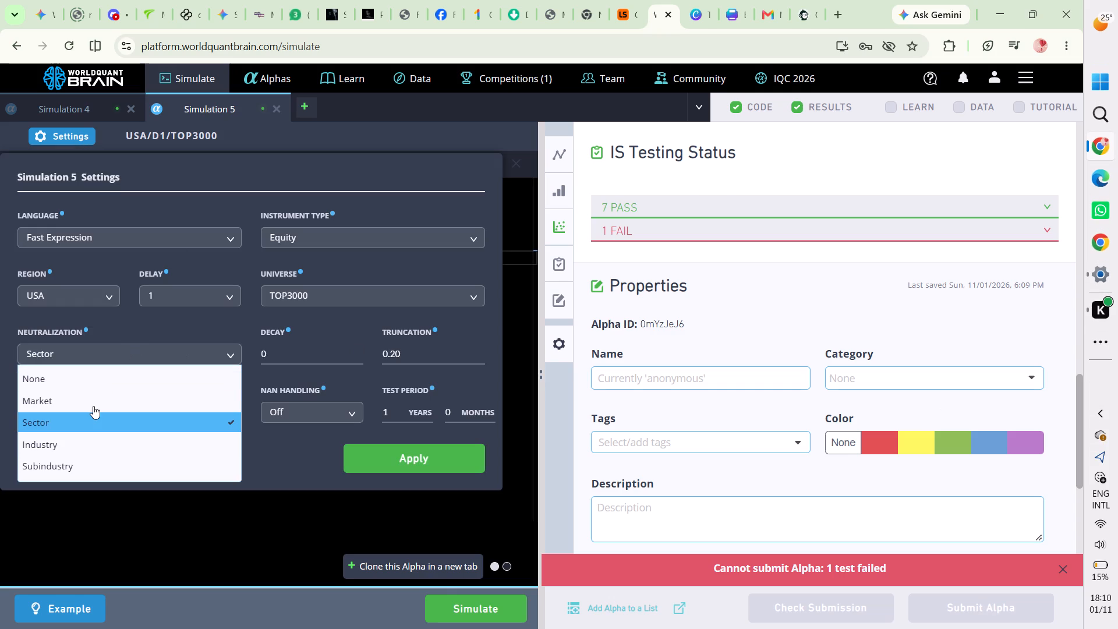
left_click(396, 465)
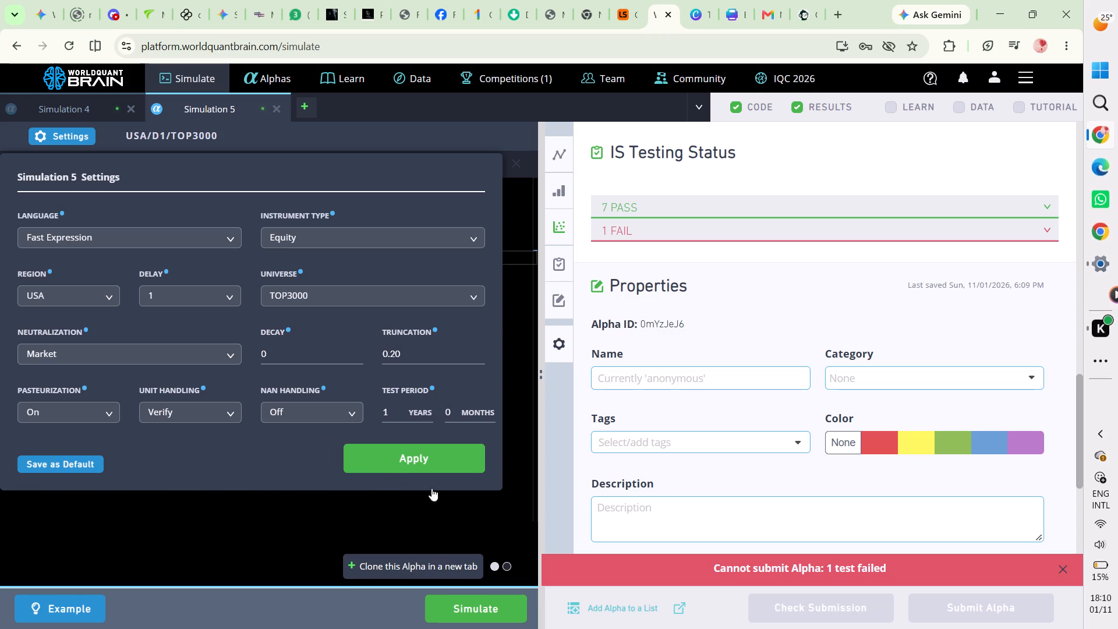
left_click(487, 606)
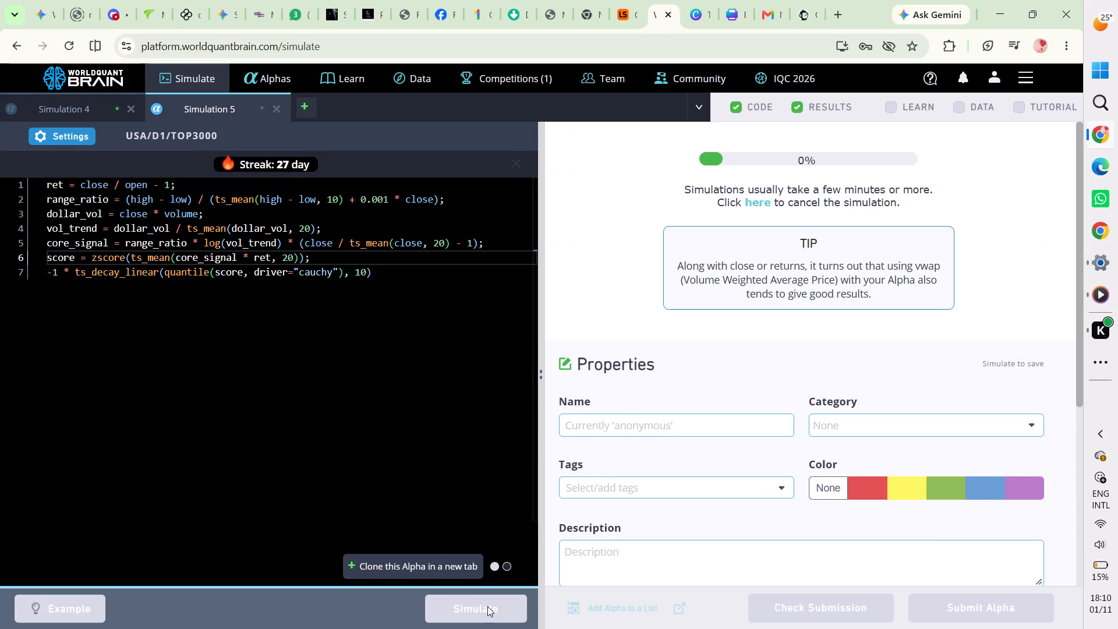
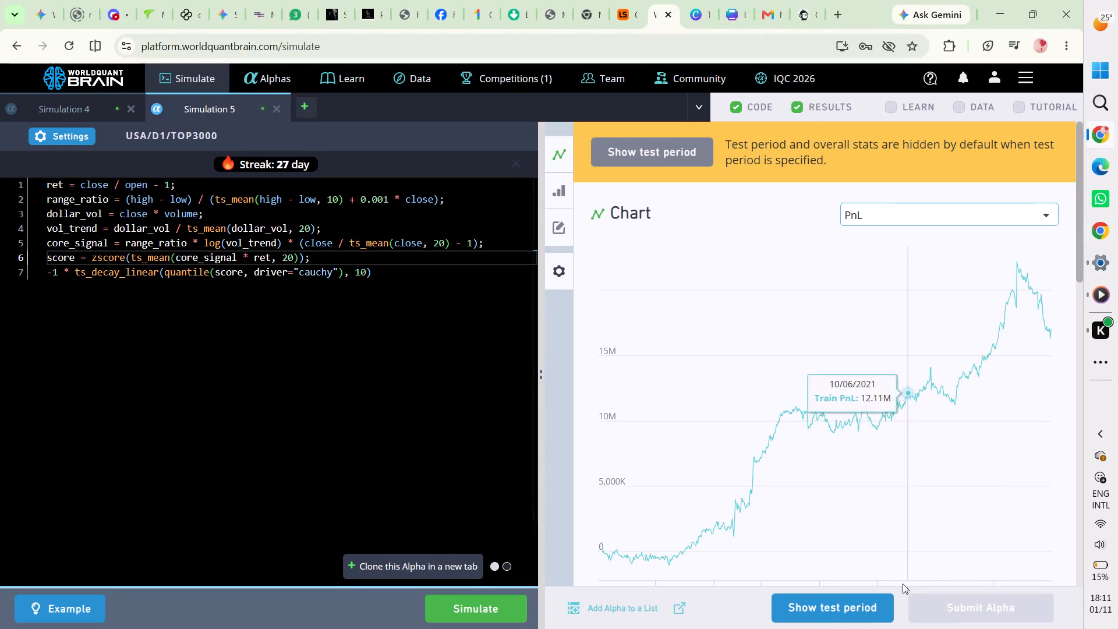
Reveal the test period for the re-run Simulation 5 results and try to submit the alpha.
left_click(870, 595)
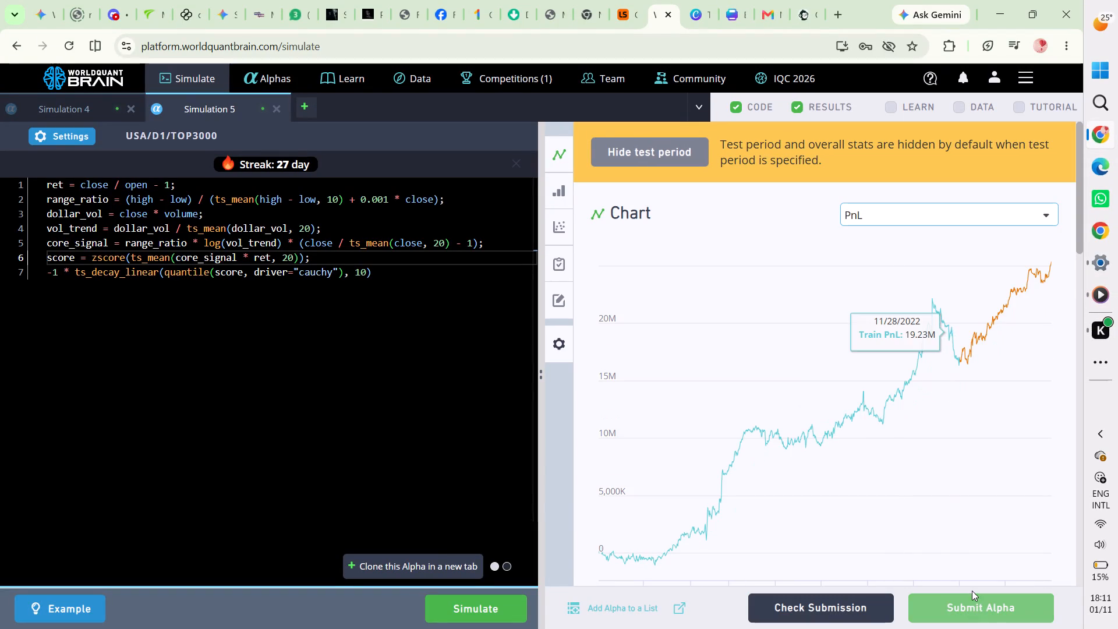
double_click(963, 623)
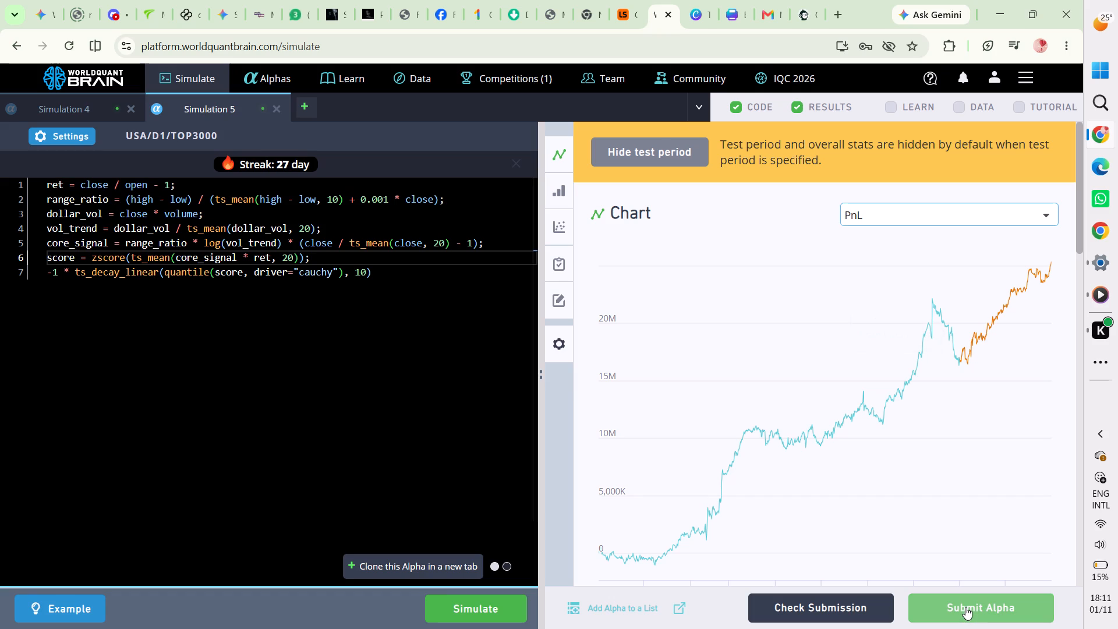
left_click(965, 607)
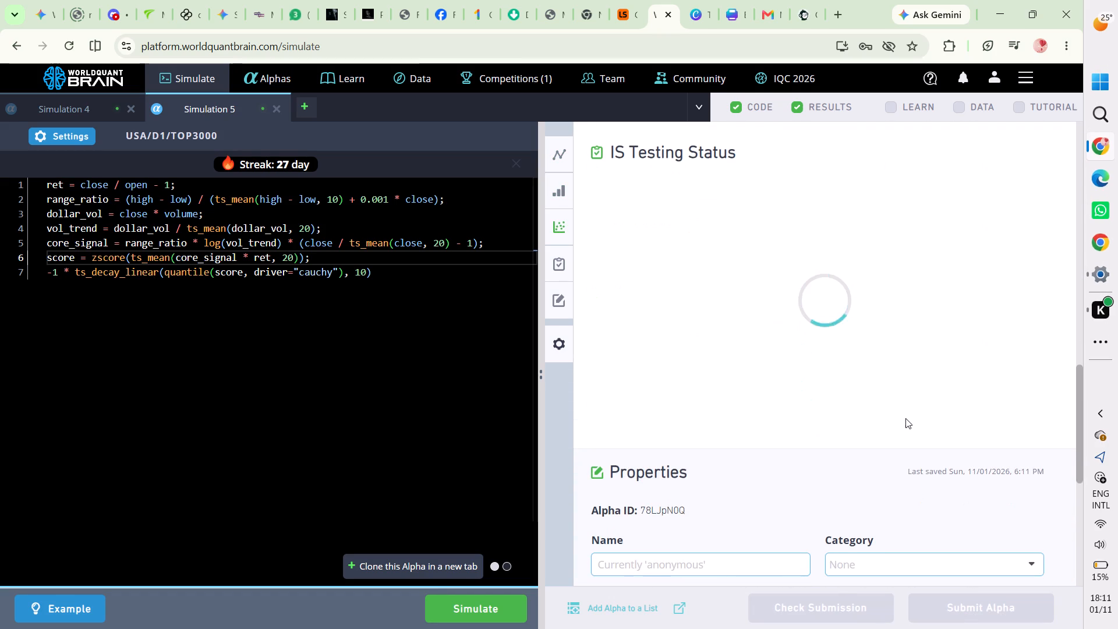
Examine the yearly IS Summary figures and the IS Testing Status of the Simulation 5 alpha.
scroll(905, 418, "down", 3)
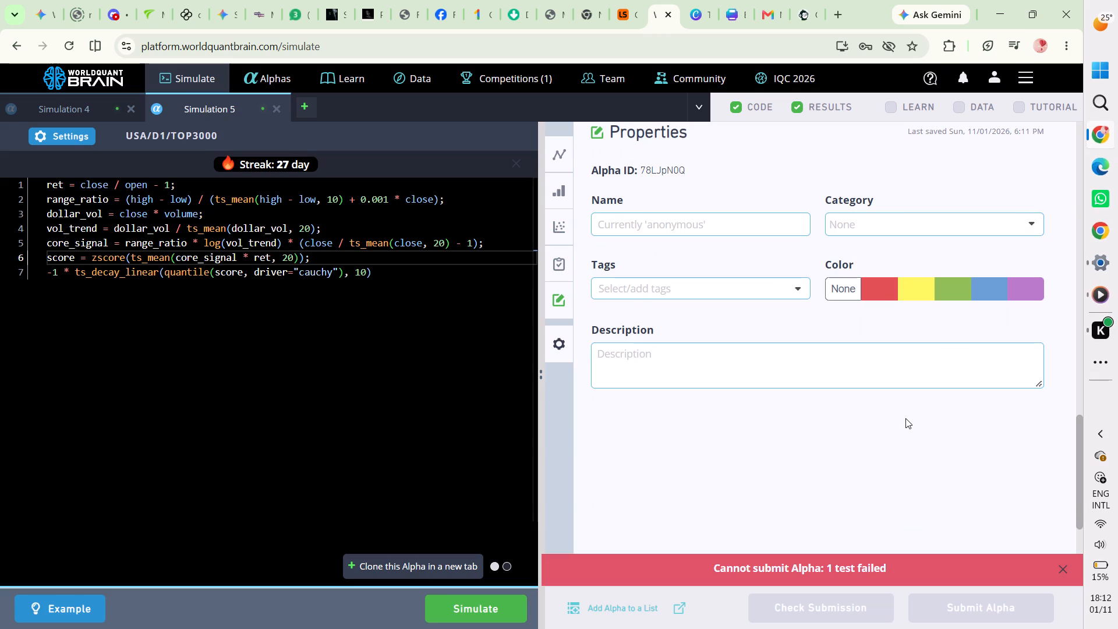
scroll(905, 418, "down", 5)
scroll(905, 418, "up", 3)
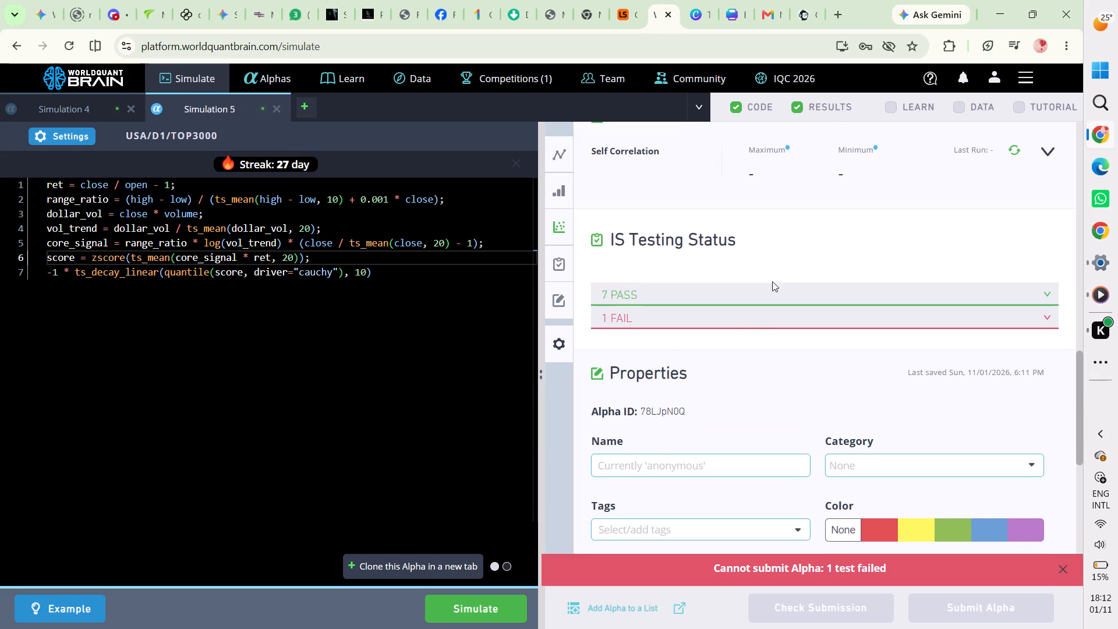
scroll(752, 321, "up", 2)
scroll(752, 321, "down", 4)
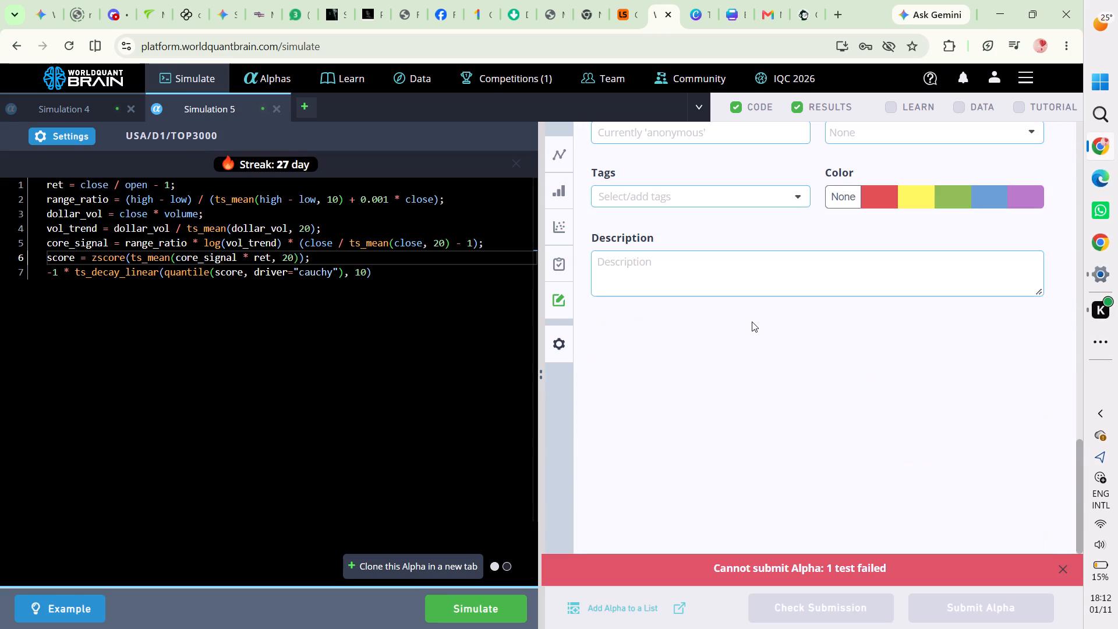
scroll(752, 321, "up", 5)
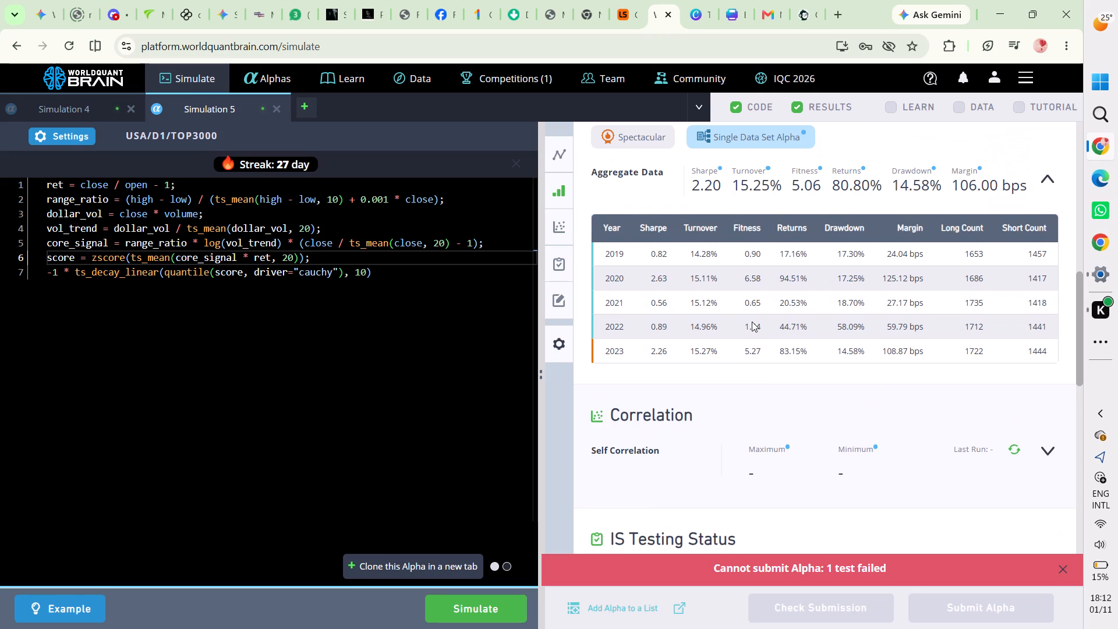
scroll(752, 321, "up", 1)
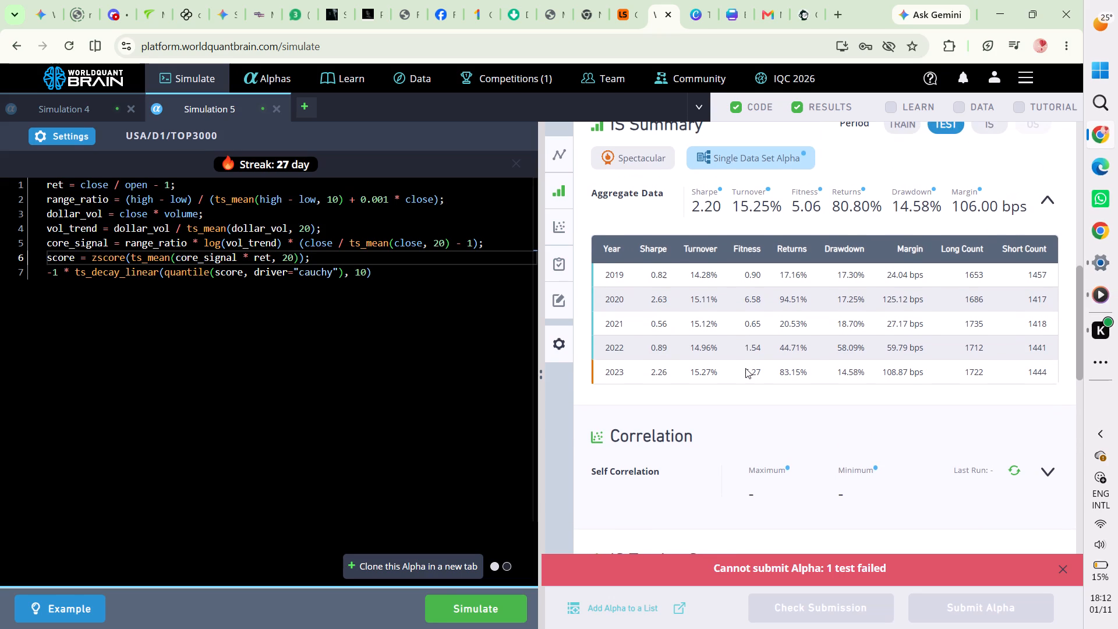
scroll(745, 368, "down", 2)
scroll(823, 190, "down", 3)
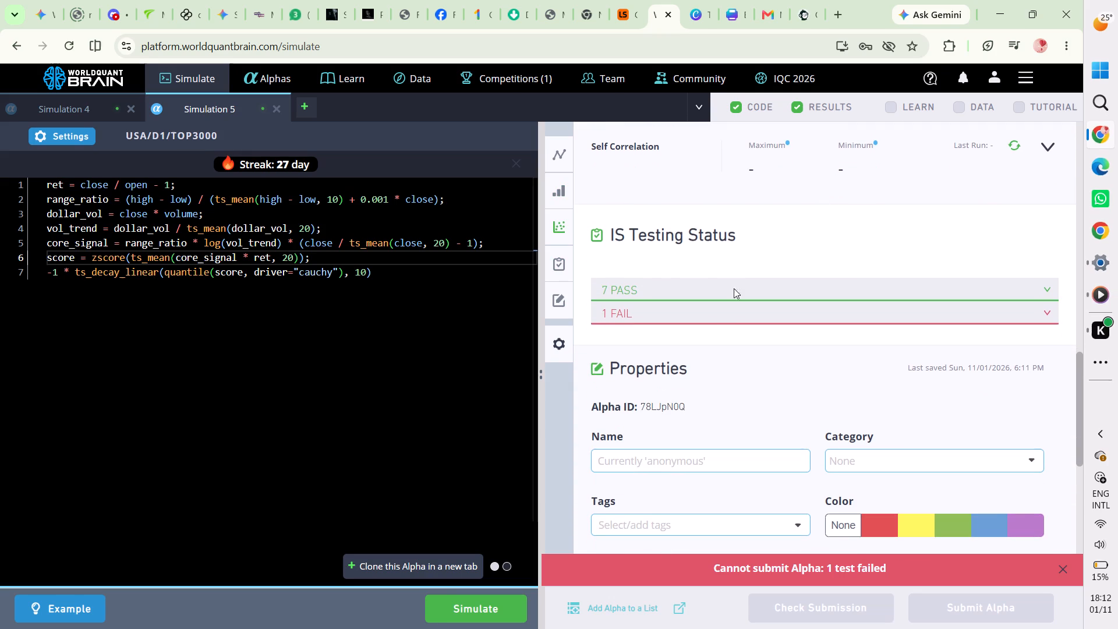
Check the details of the failed test in the IS Testing Status of the Simulation 5 alpha, and collapse them again.
left_click(723, 313)
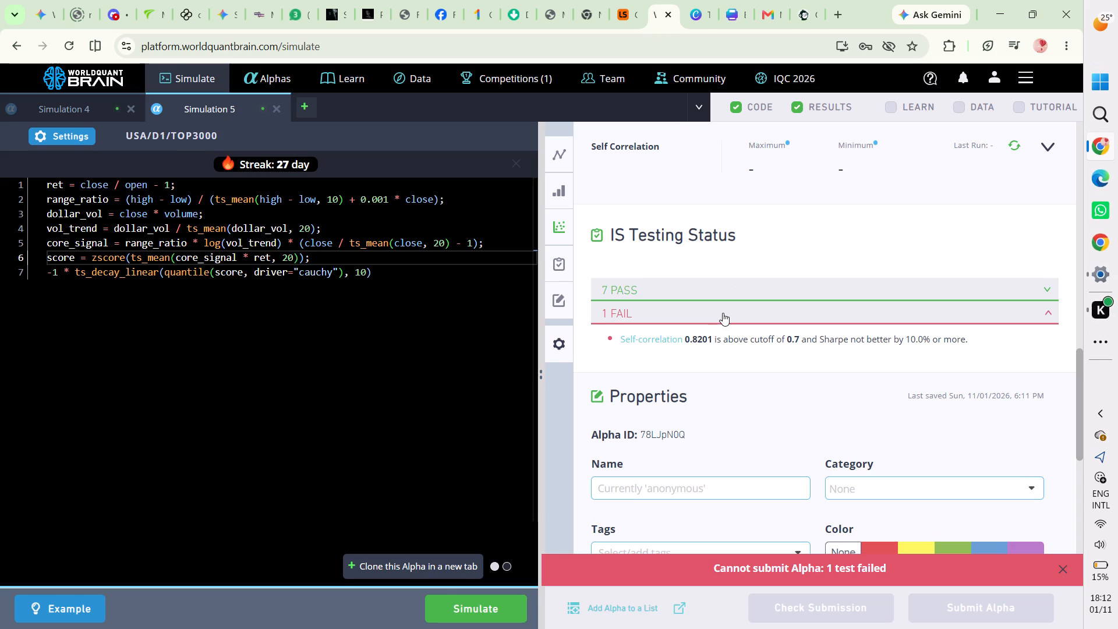
left_click(723, 313)
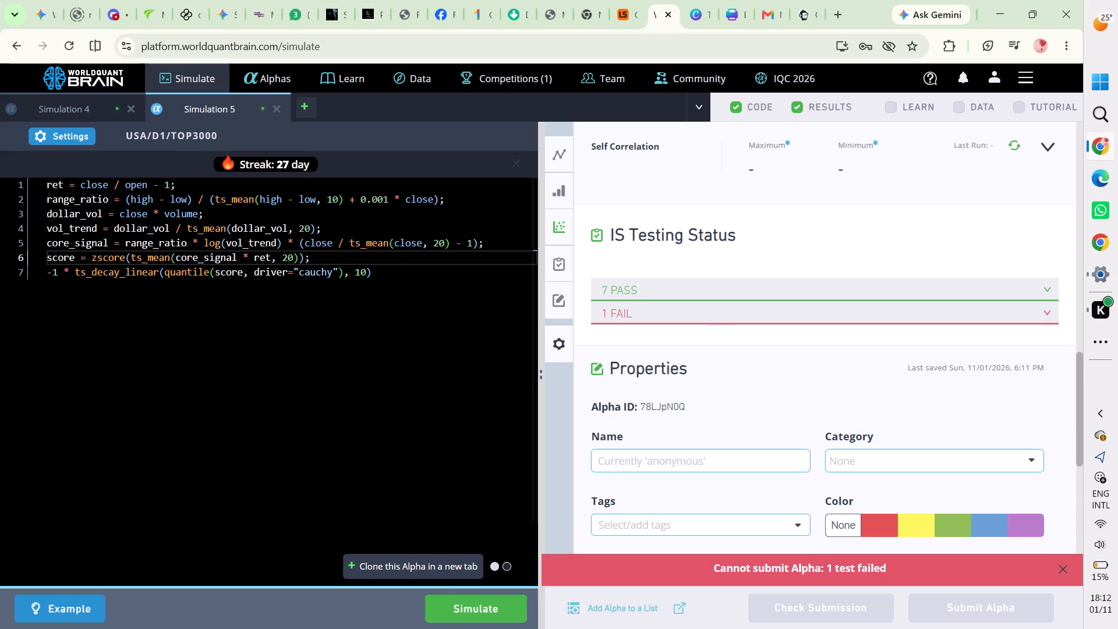
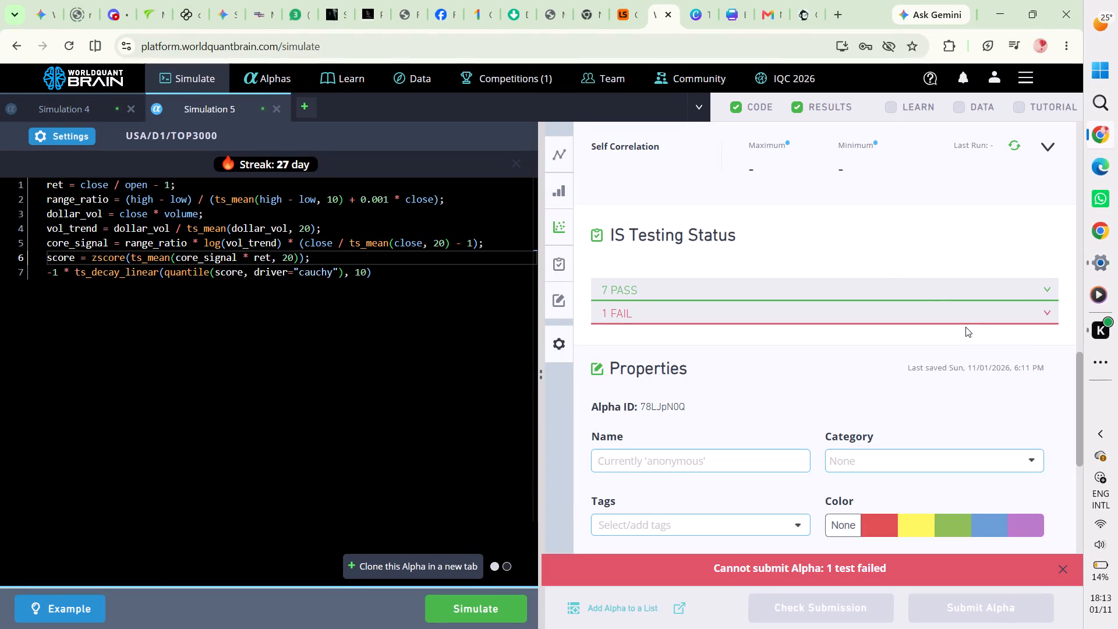
Check the details of the failed test in the alpha's IS Testing Status.
left_click(919, 317)
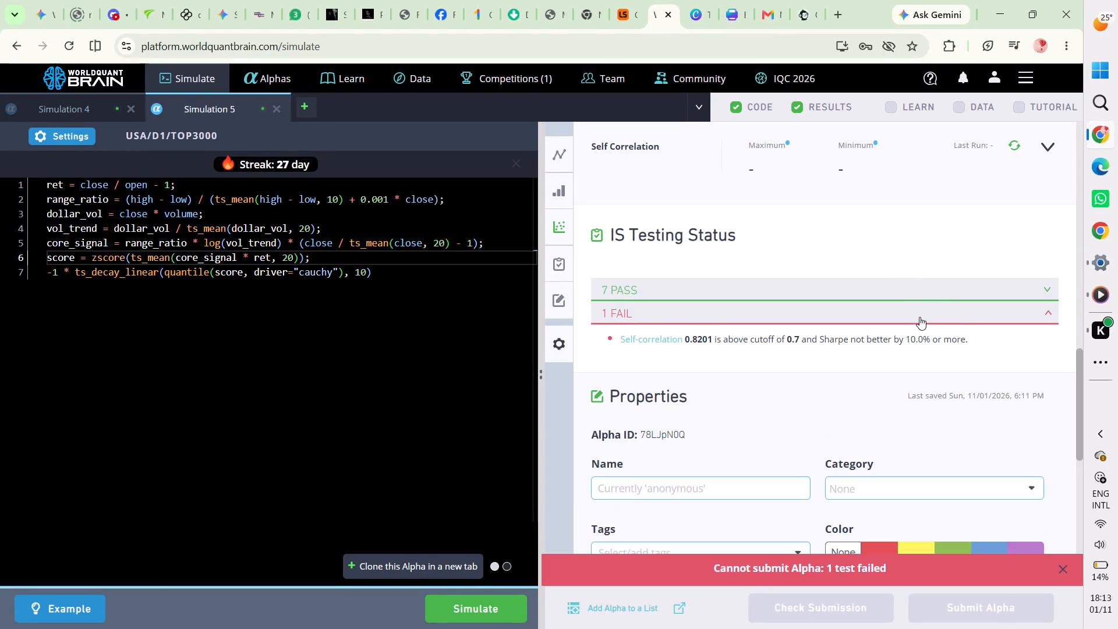
left_click(919, 317)
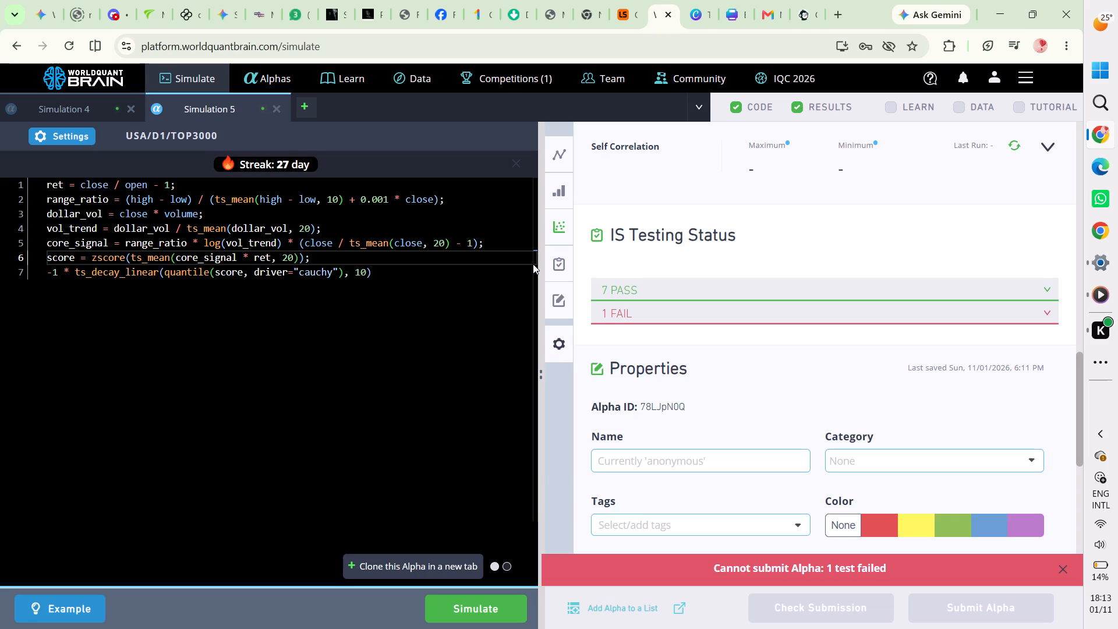
Set the Simulation 5 decay to 4, apply the settings and re-run the simulation.
left_click(77, 137)
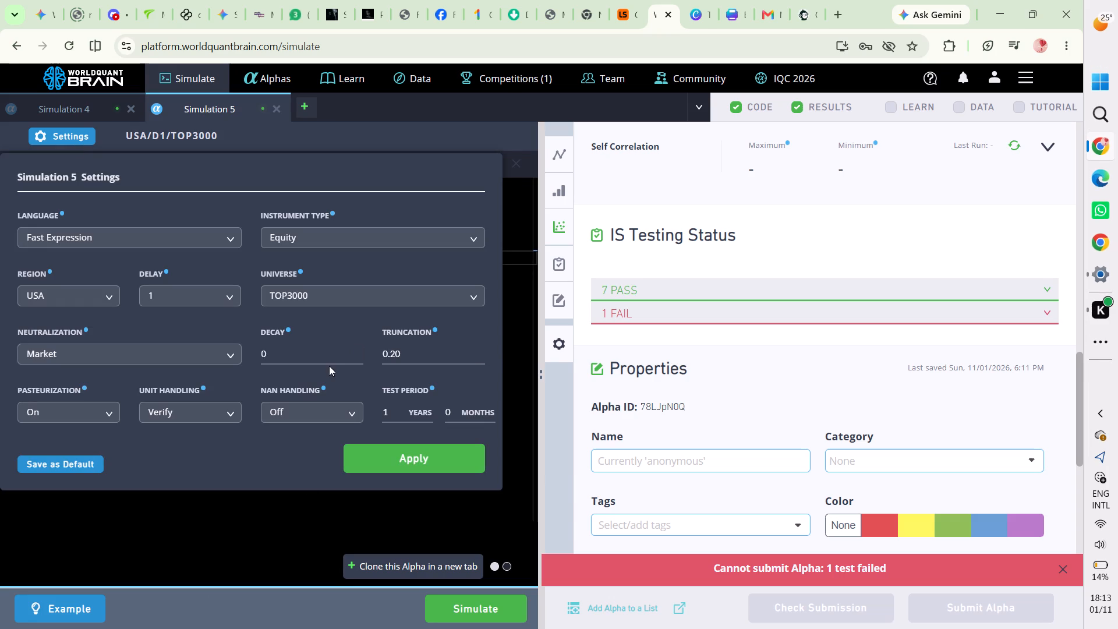
left_click(282, 359)
key("BackSpace")
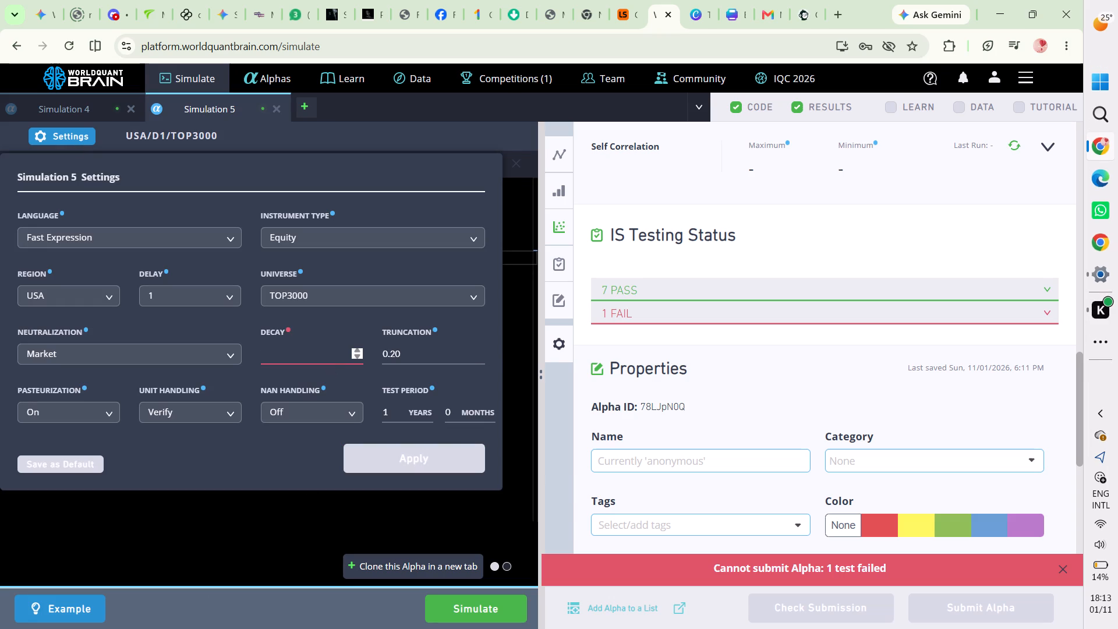
key("4")
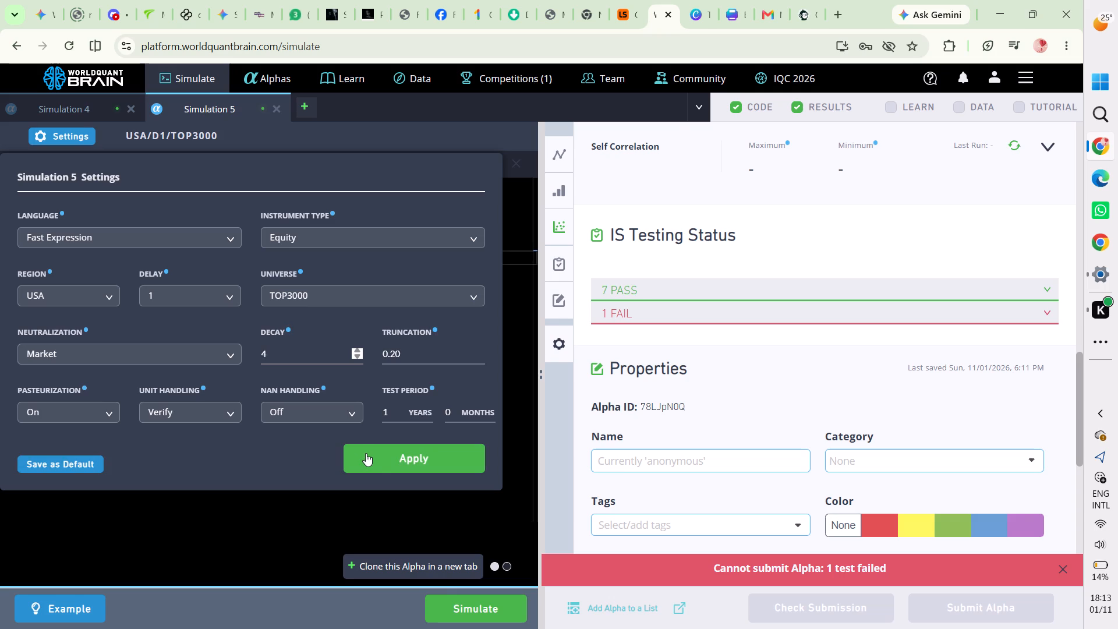
left_click(378, 455)
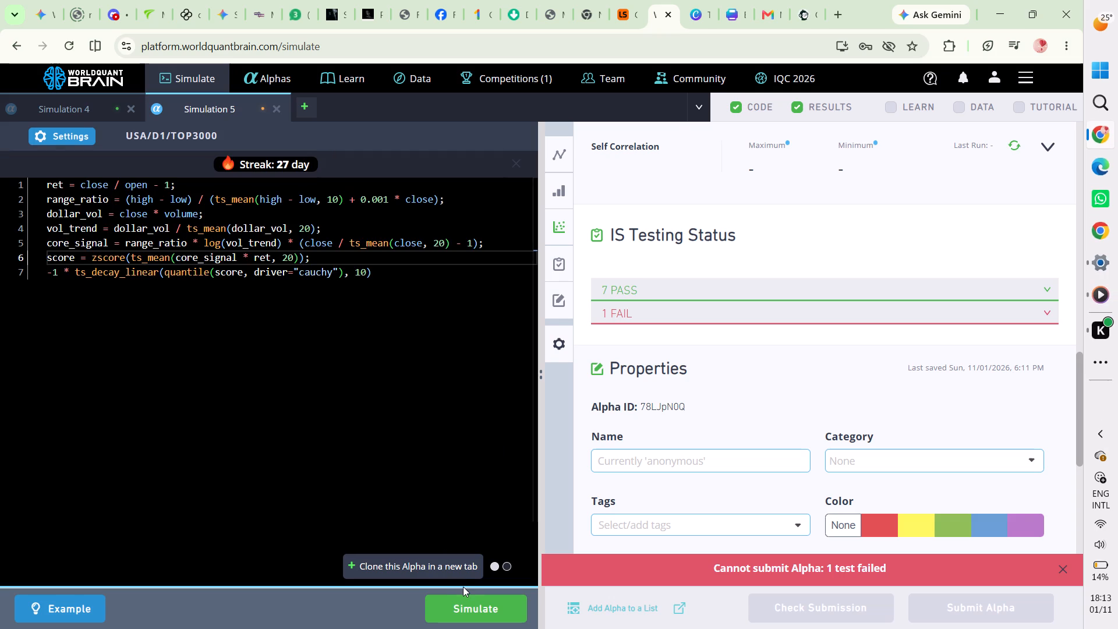
left_click(463, 607)
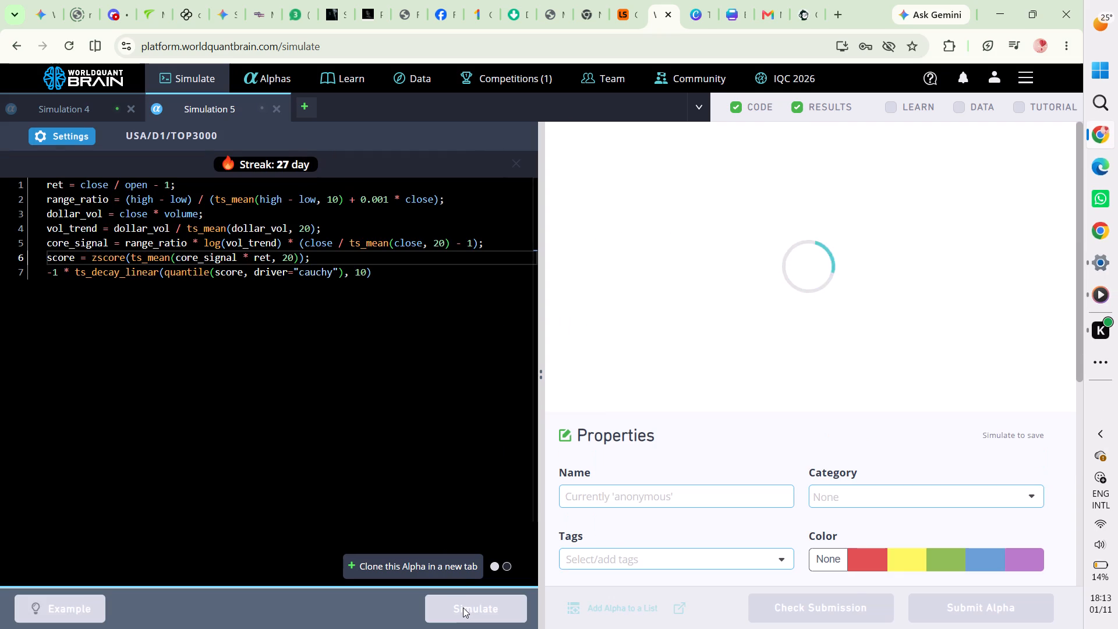
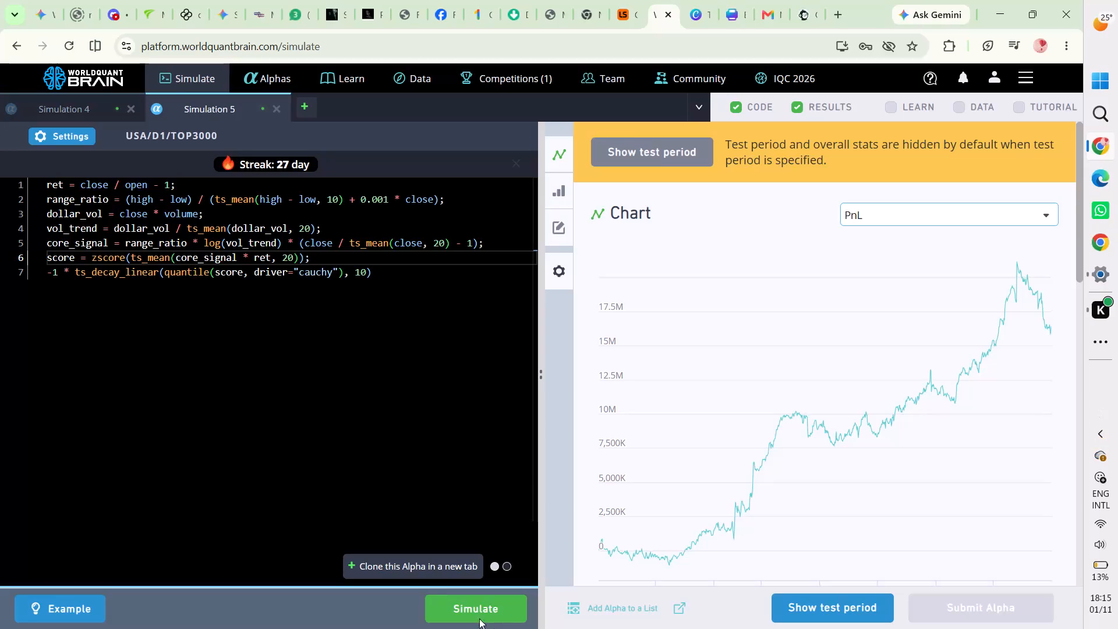
Show the test period results for Simulation 5 and try to submit the alpha.
left_click(832, 593)
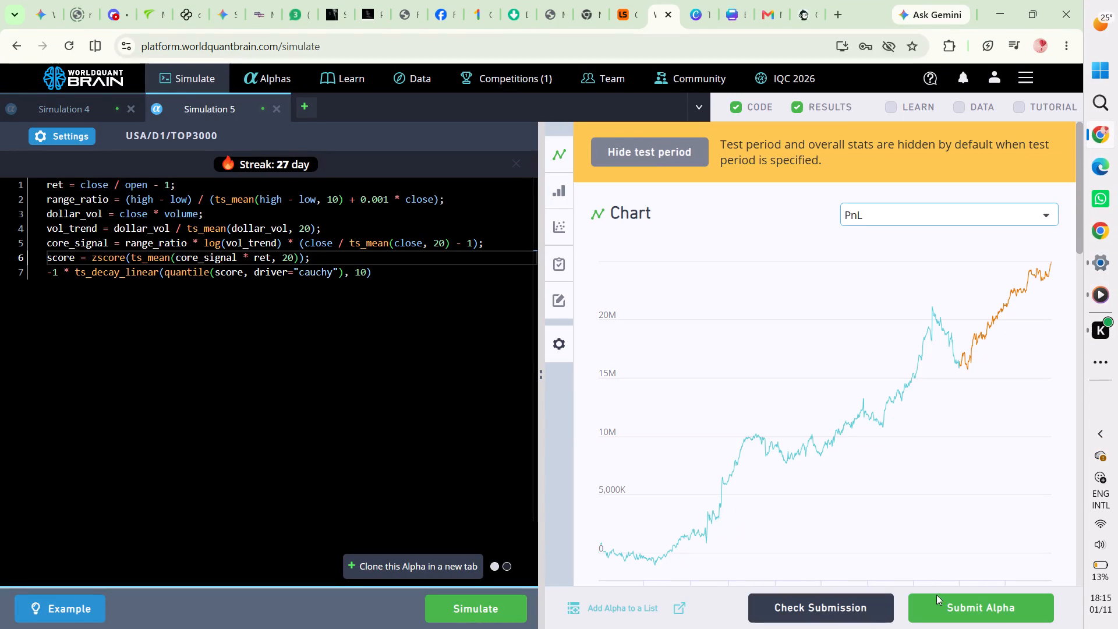
left_click(985, 613)
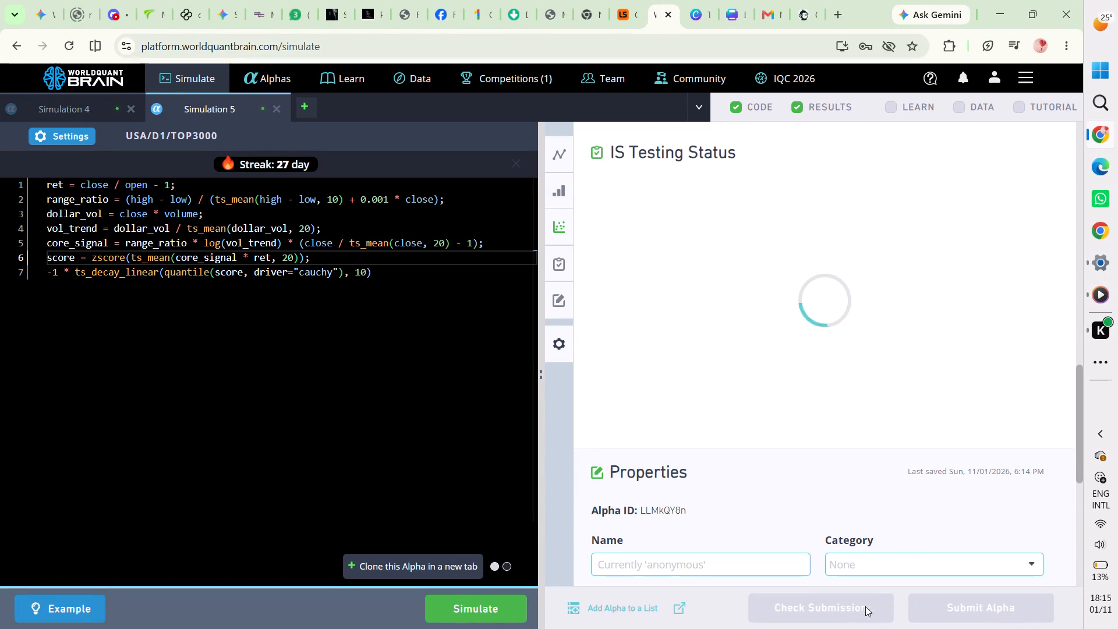
Review the yearly IS Summary and examine the failed test's details in the alpha's IS Testing Status.
scroll(876, 435, "up", 2)
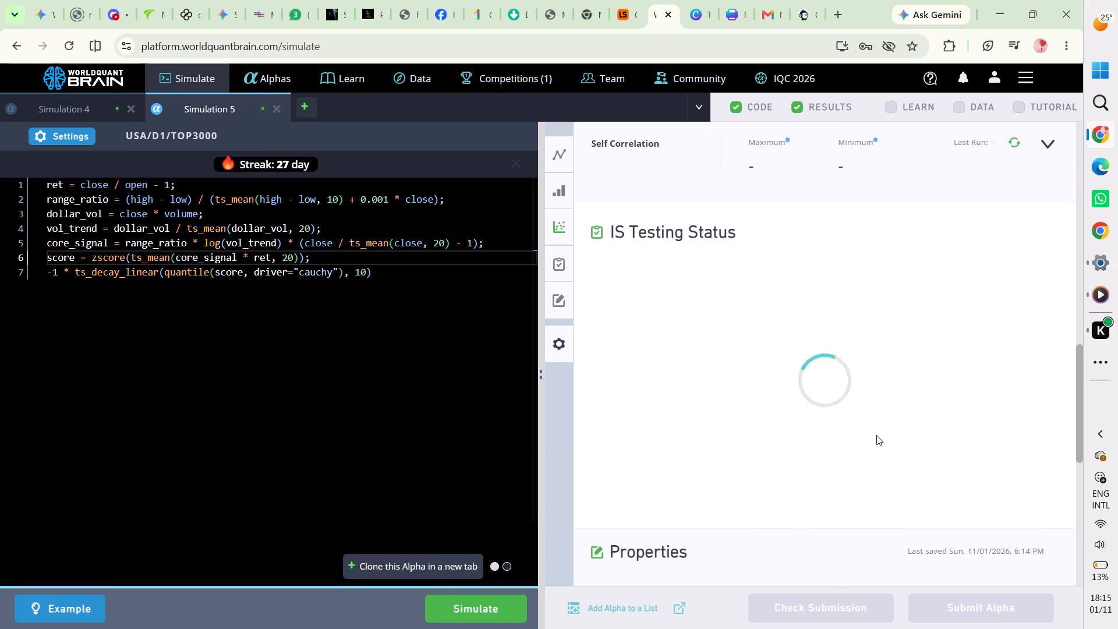
scroll(876, 435, "down", 3)
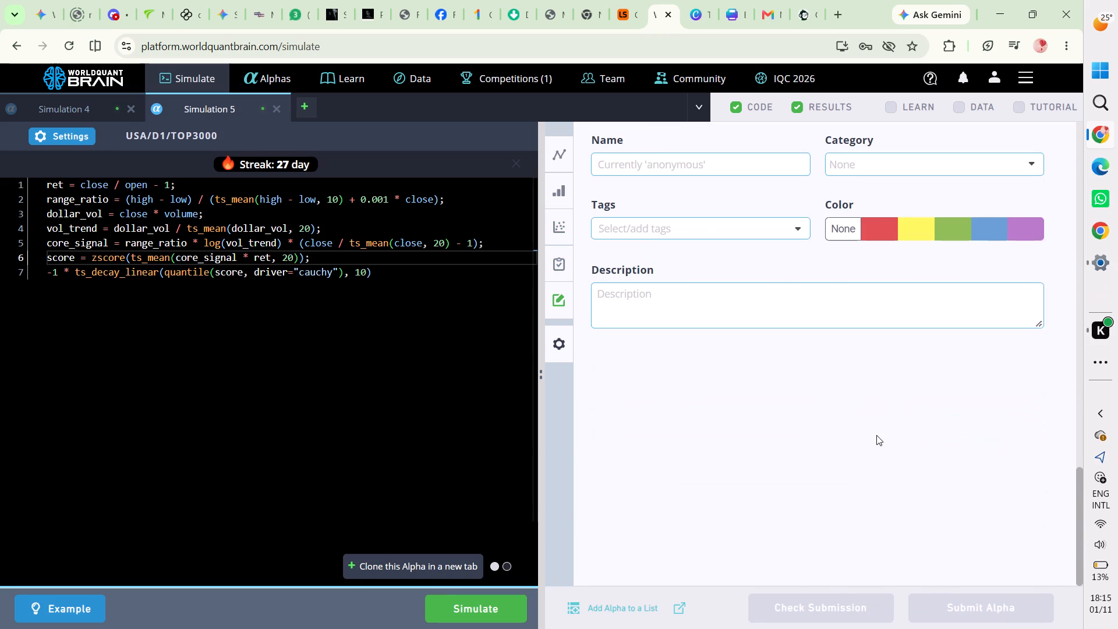
scroll(876, 435, "up", 3)
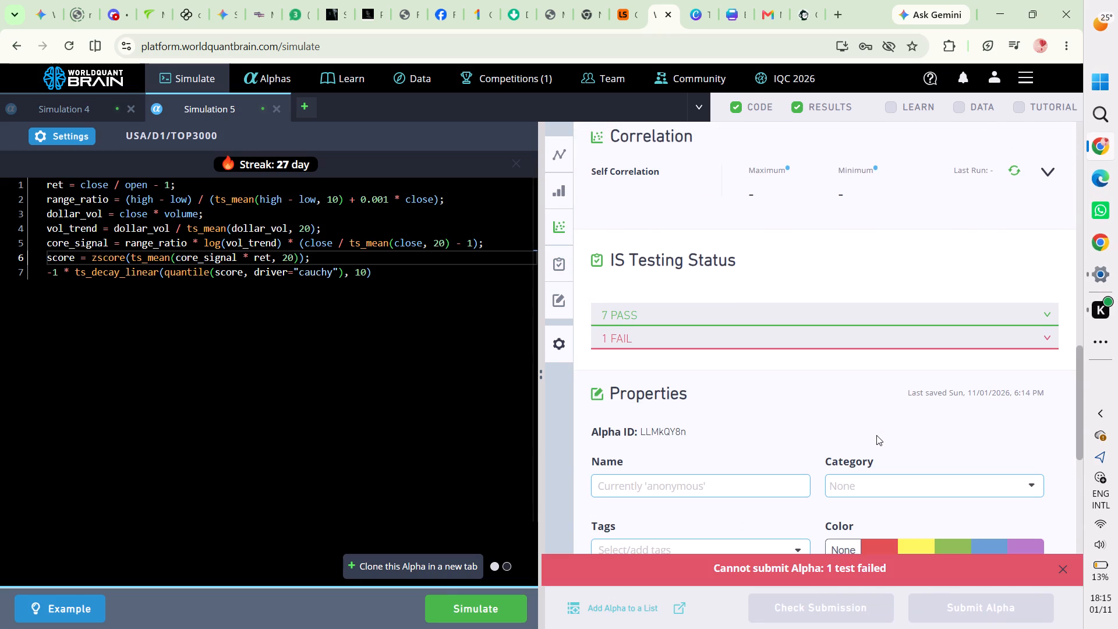
scroll(801, 347, "up", 5)
scroll(801, 347, "down", 4)
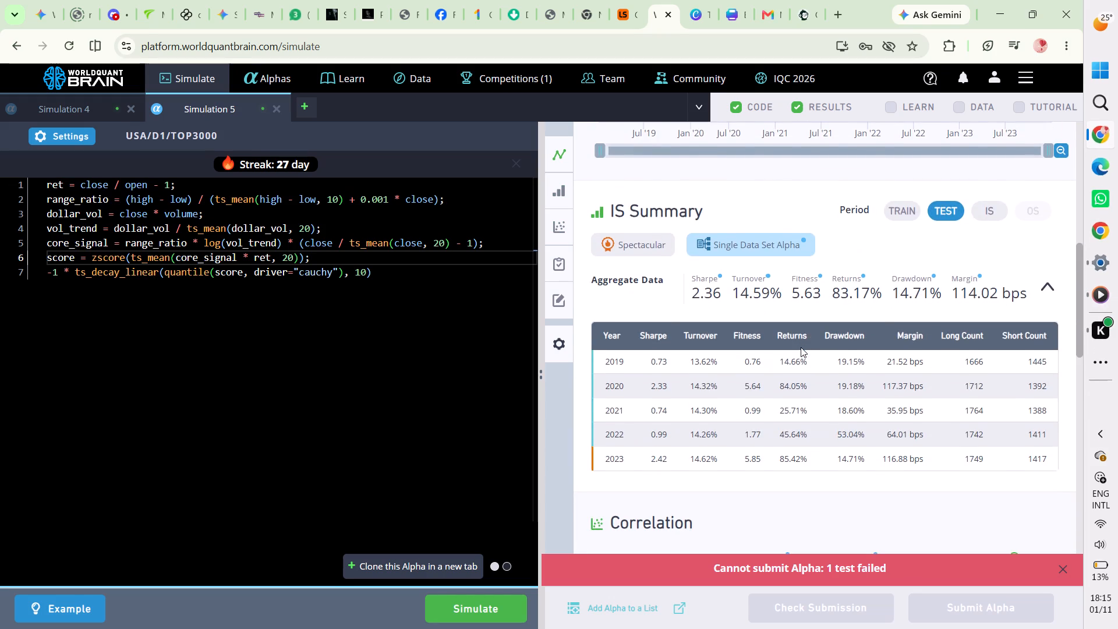
scroll(801, 347, "down", 3)
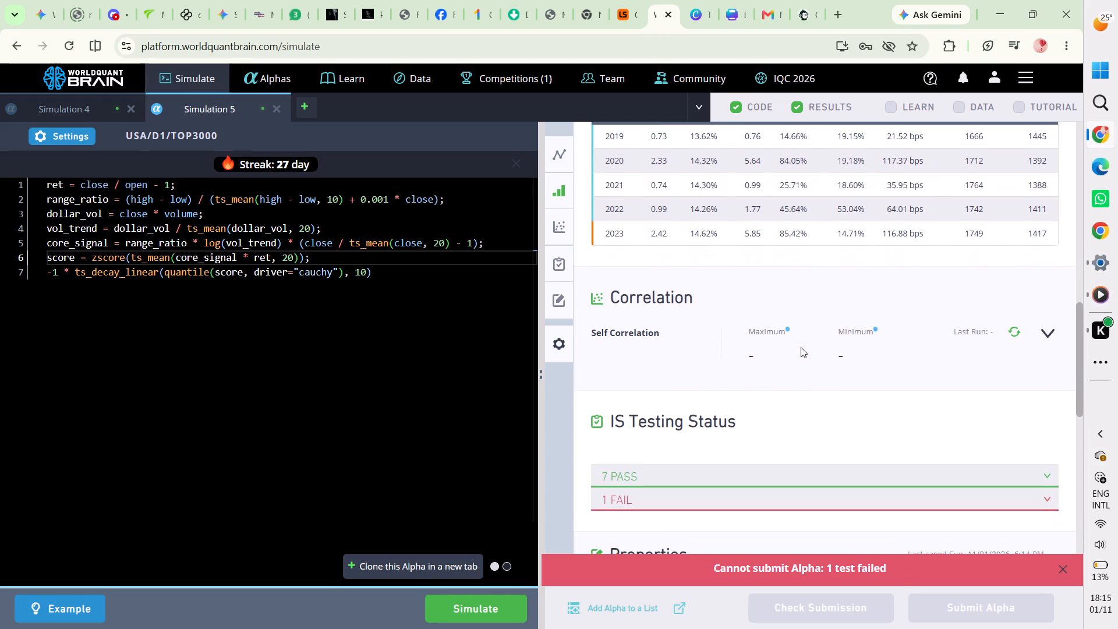
scroll(801, 347, "down", 1)
left_click(766, 420)
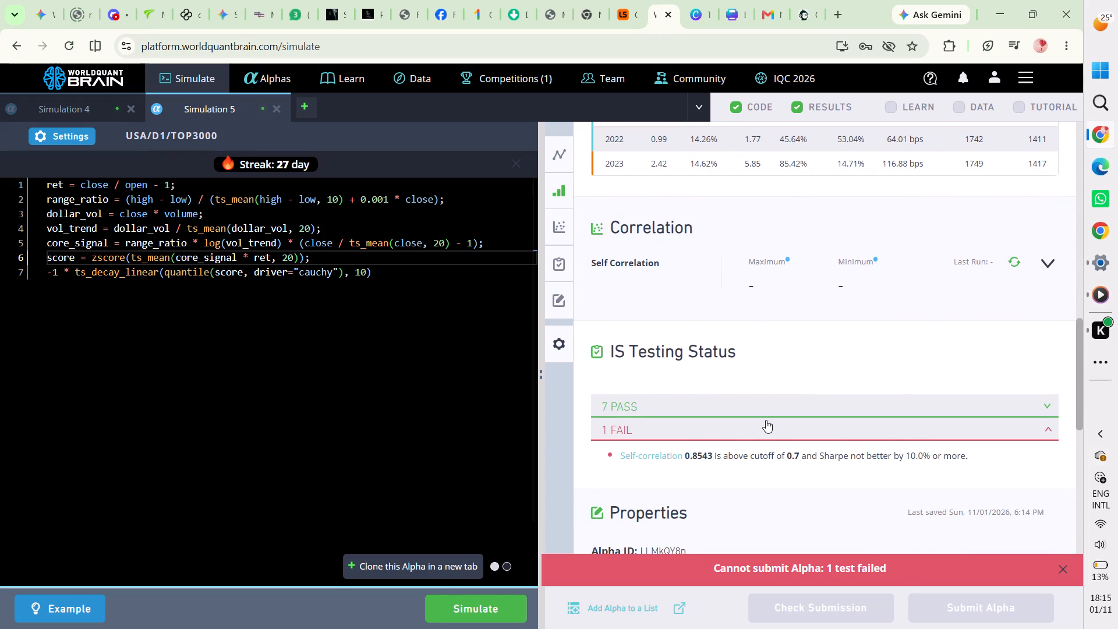
left_click(751, 430)
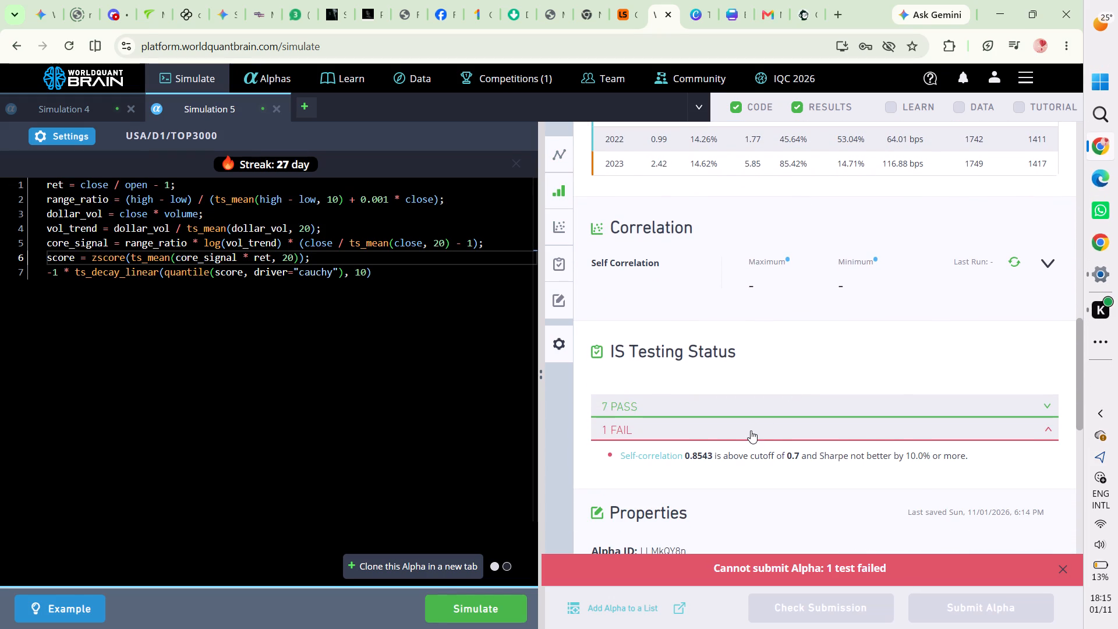
left_click(751, 430)
Set the Simulation 5 truncation to 0.19, apply the settings and re-run the simulation.
left_click(84, 133)
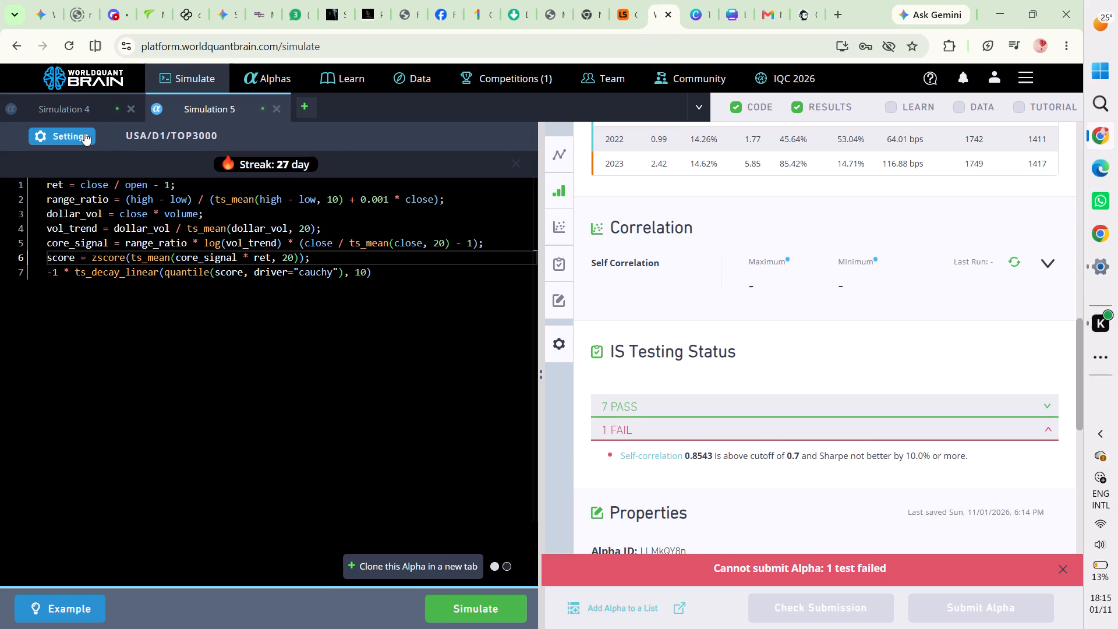
left_click(397, 354)
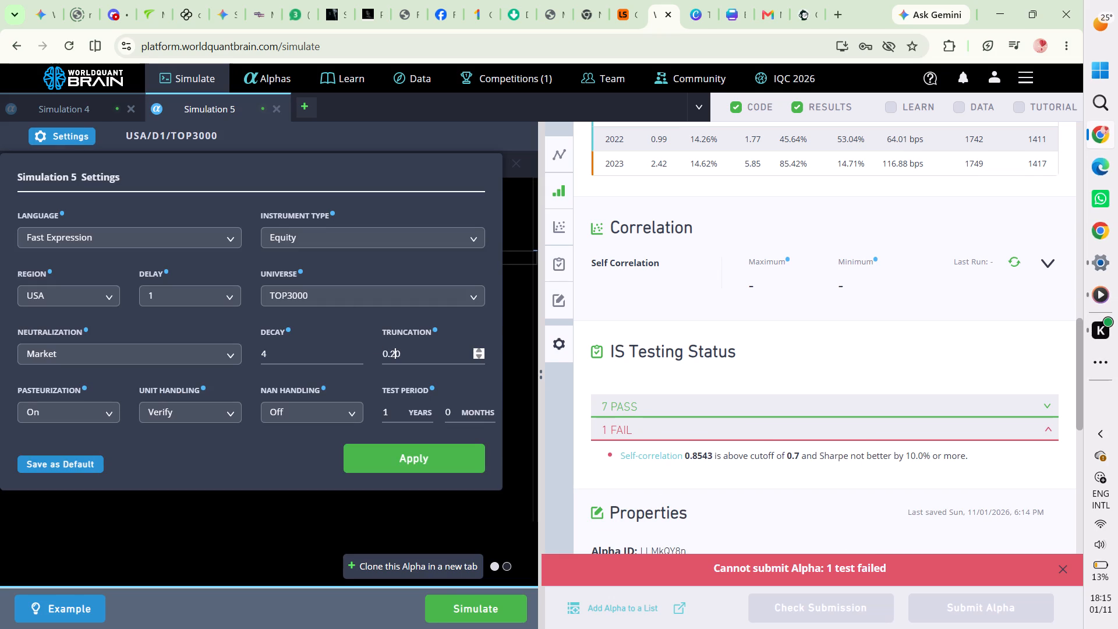
left_click(405, 358)
key("BackSpace")
key("BackSpace")
key("1")
key("9")
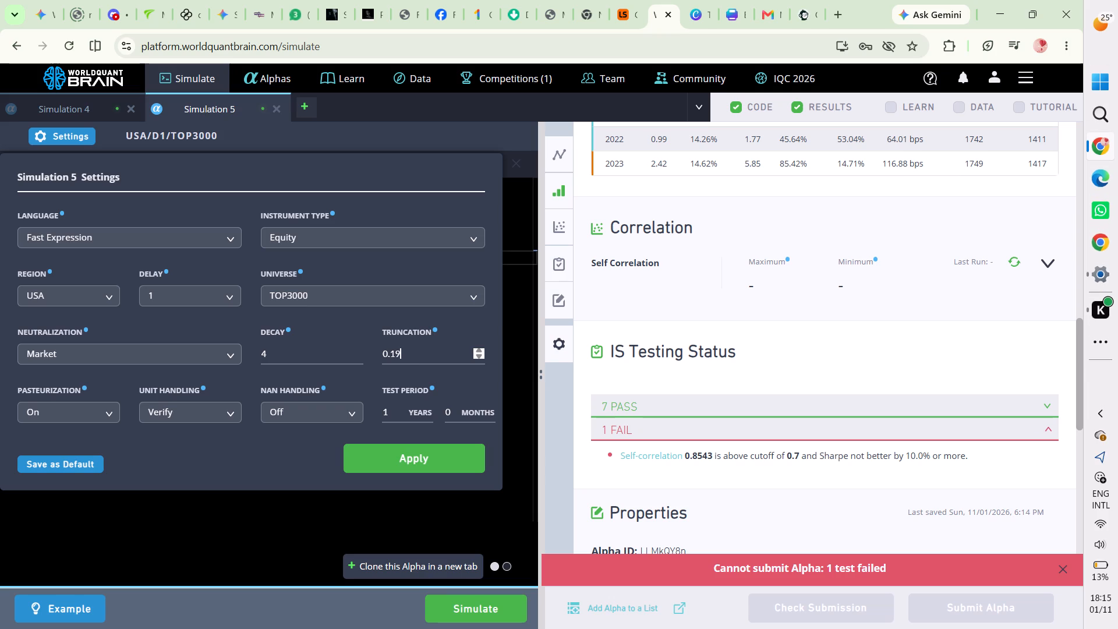
left_click(395, 453)
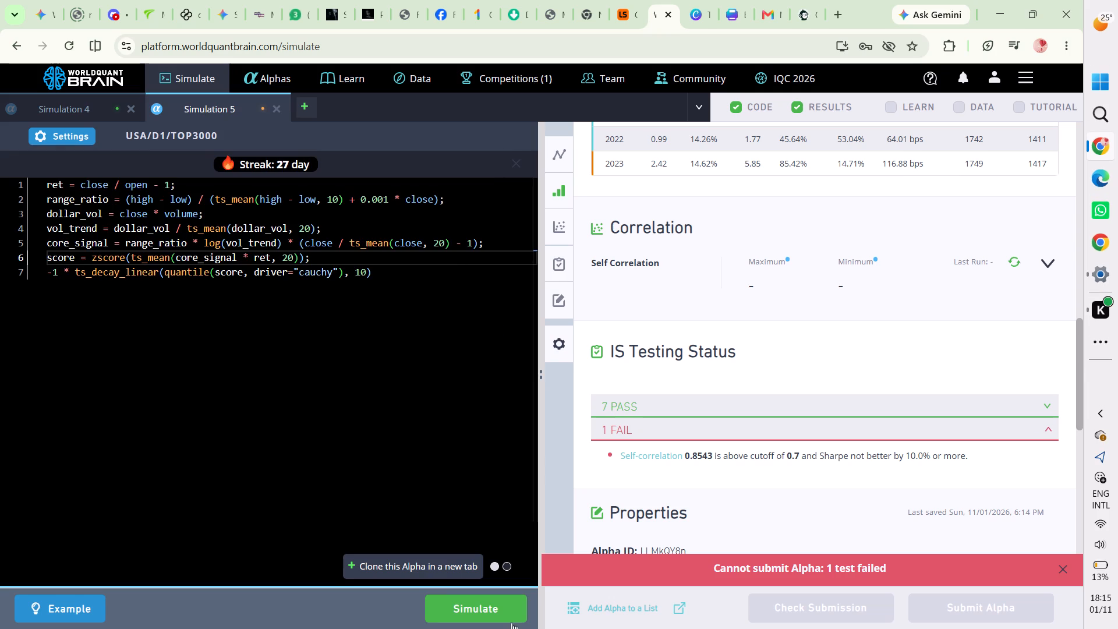
left_click(503, 610)
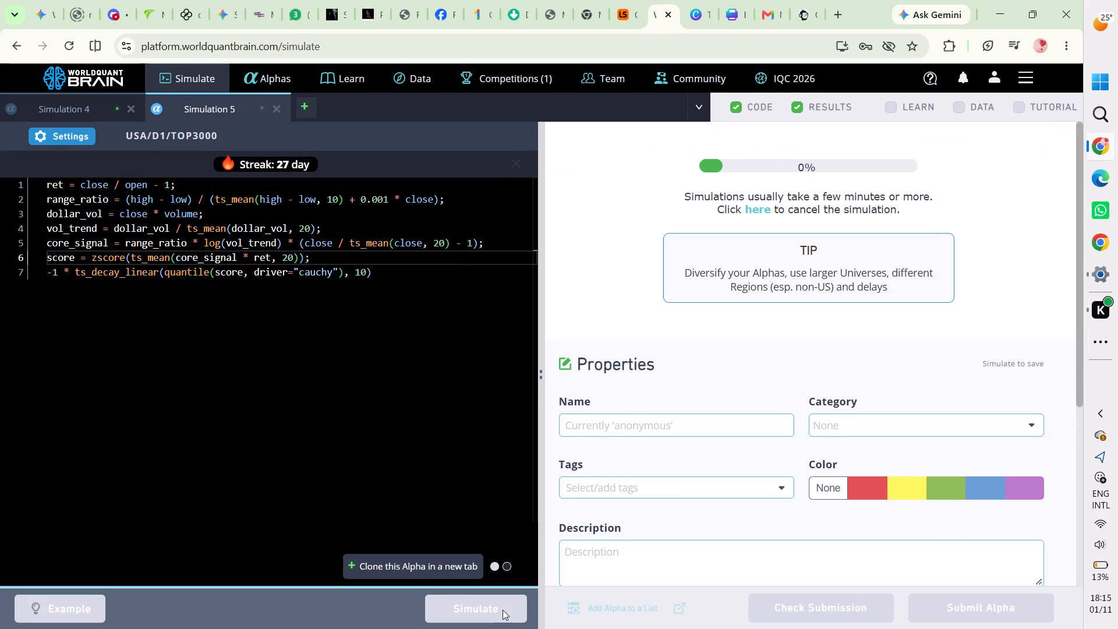
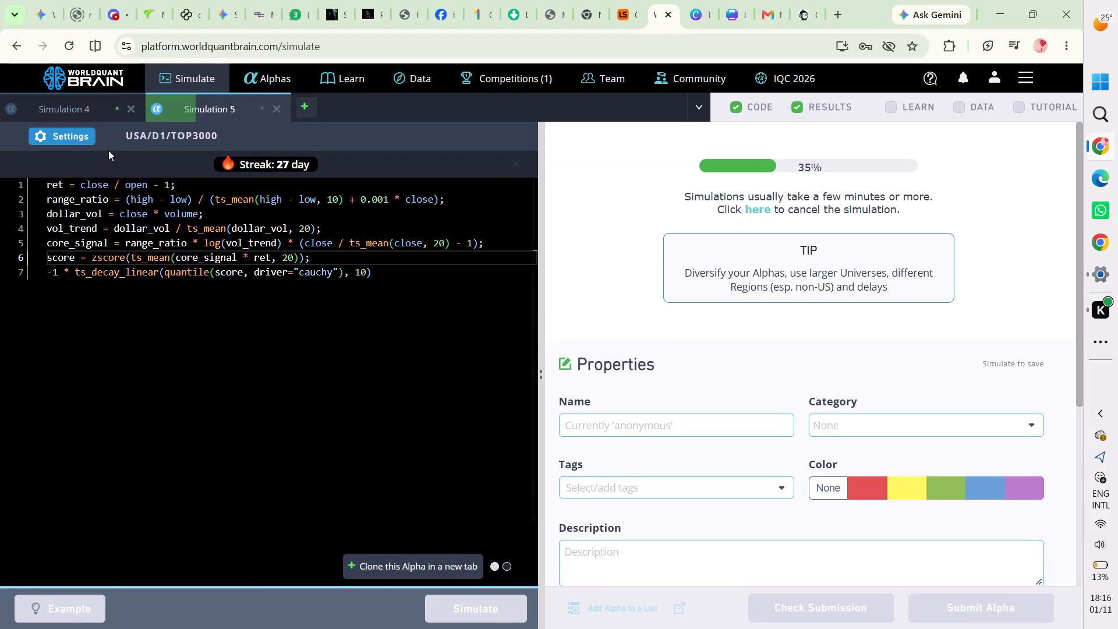
Check the available region options in the Simulation 5 settings, and return to the alpha's code.
left_click(84, 135)
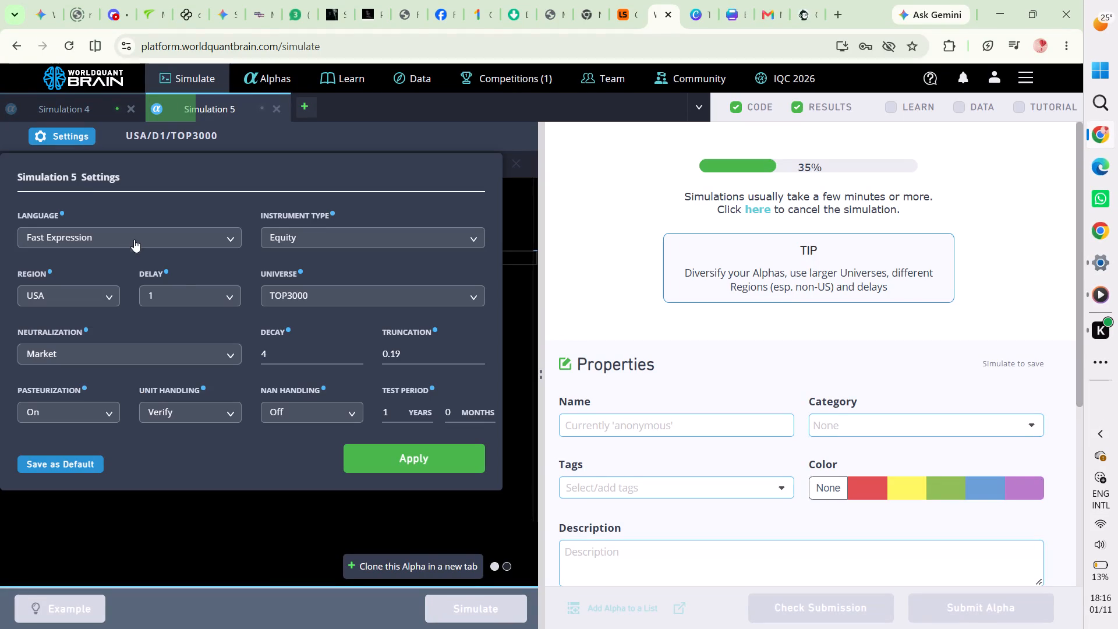
left_click(115, 295)
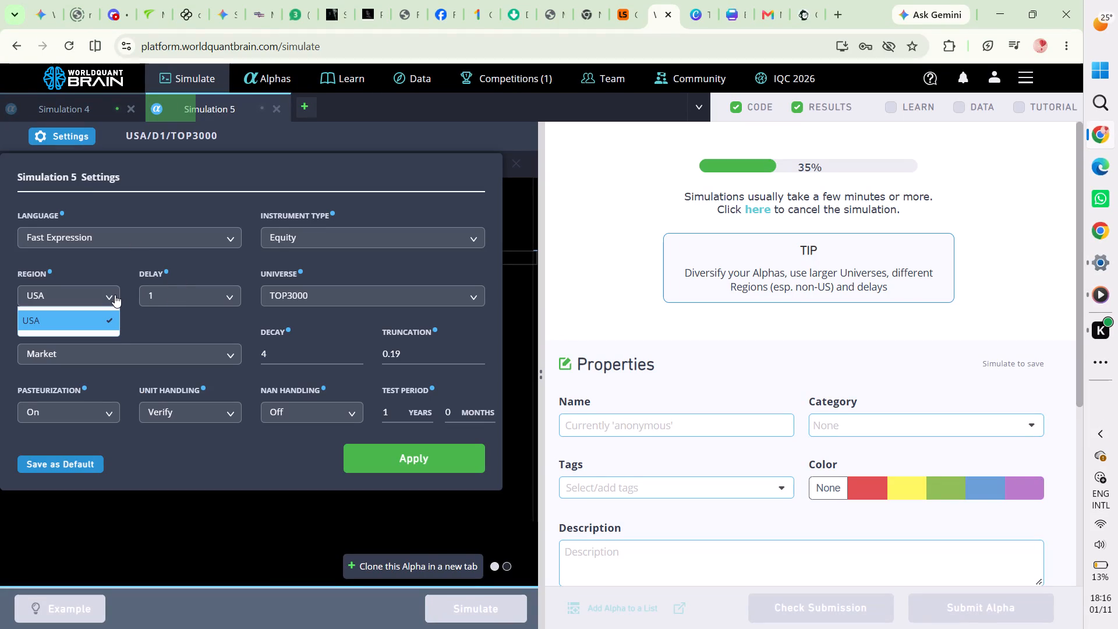
left_click(115, 295)
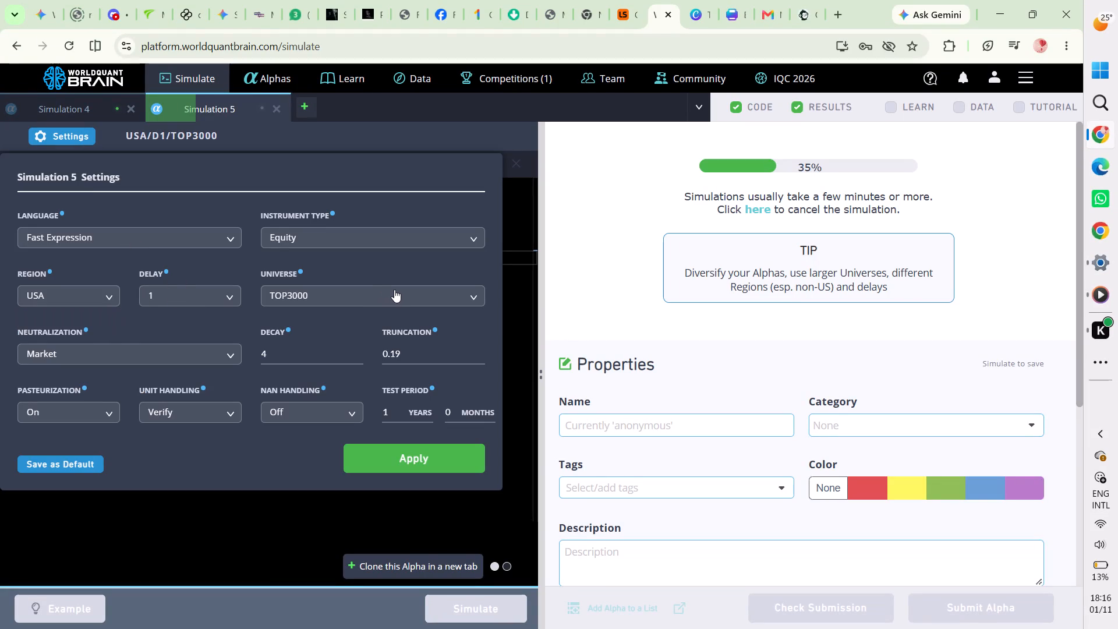
left_click(349, 508)
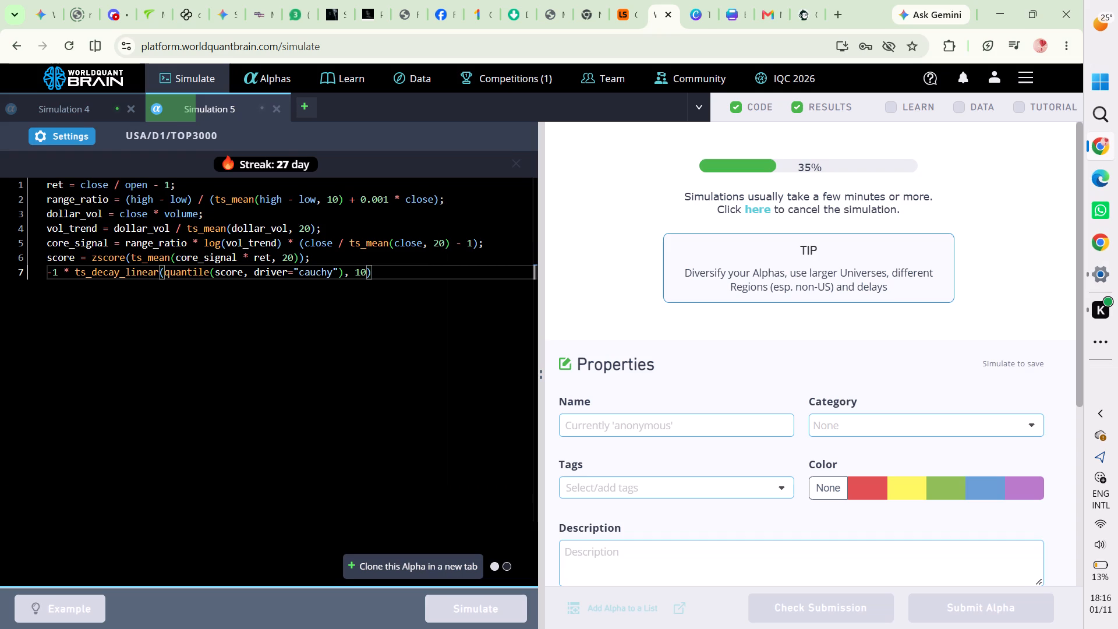
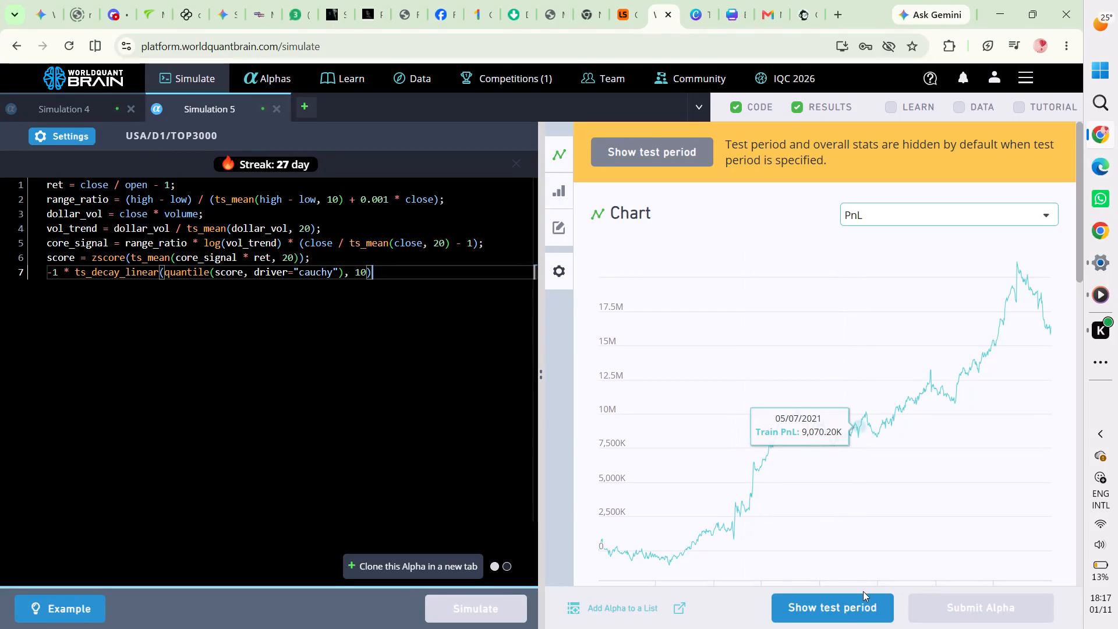
Reveal the test period for the Simulation 5 alpha and try to submit the alpha.
left_click(841, 608)
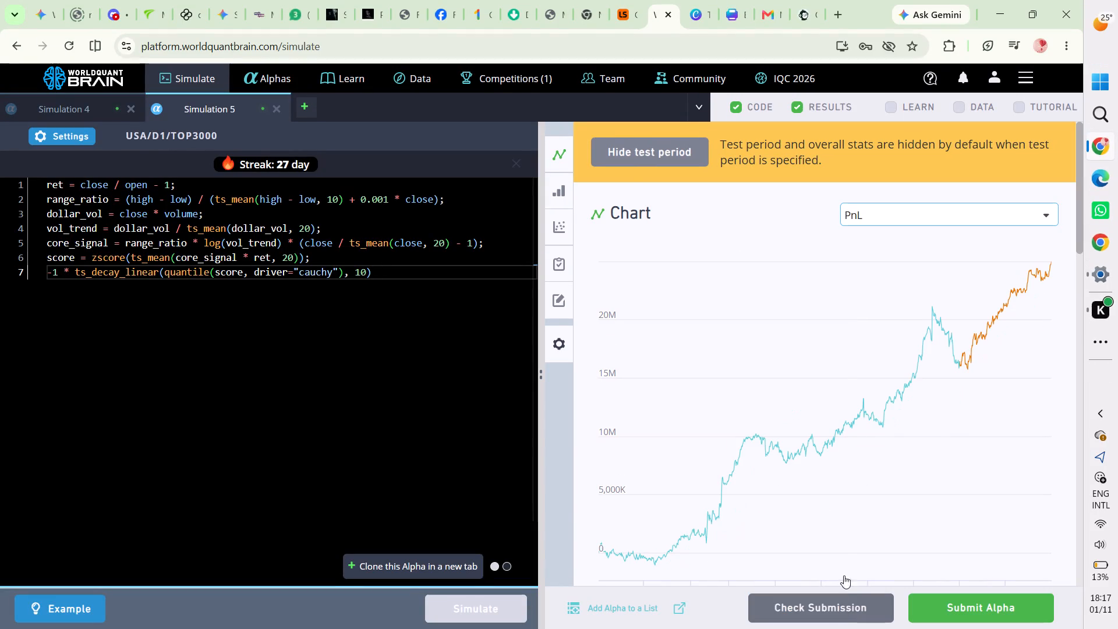
scroll(837, 480, "down", 3)
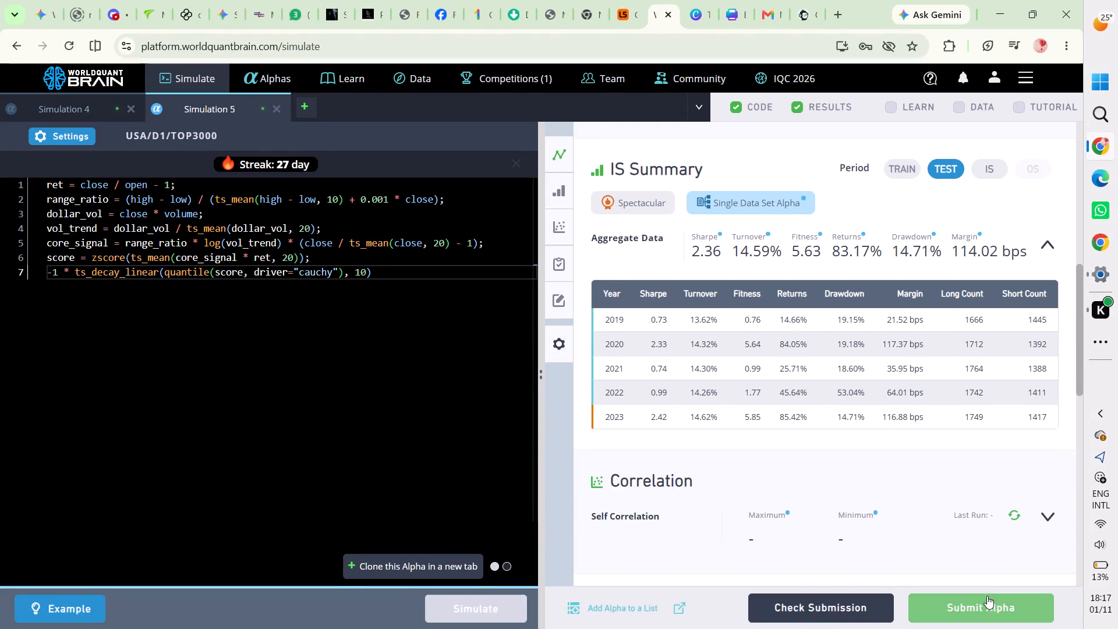
left_click(987, 596)
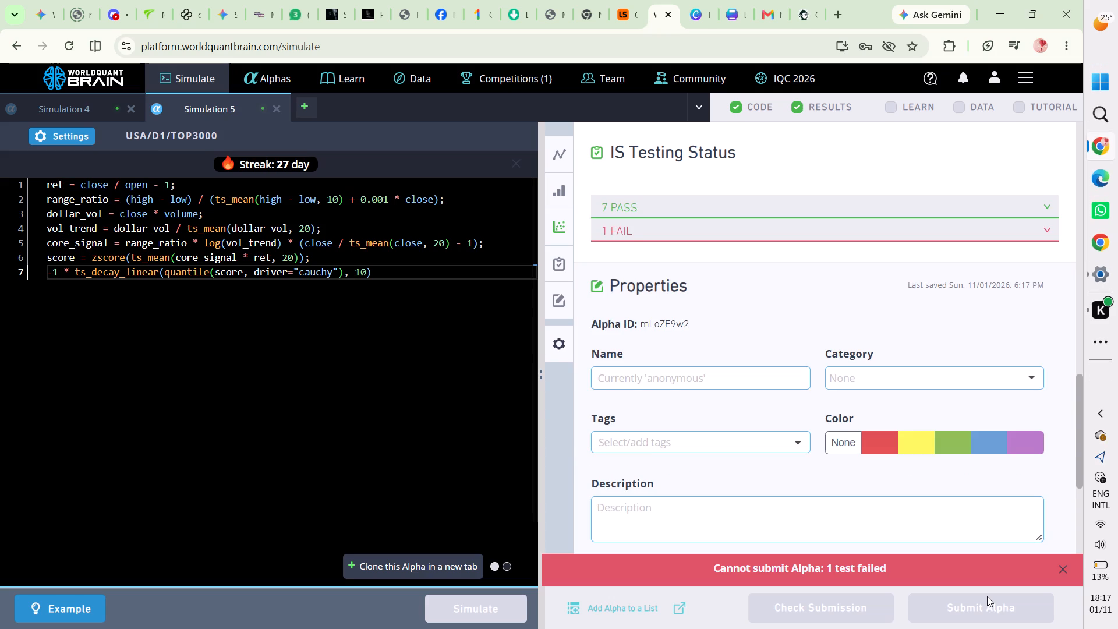
left_click(1064, 566)
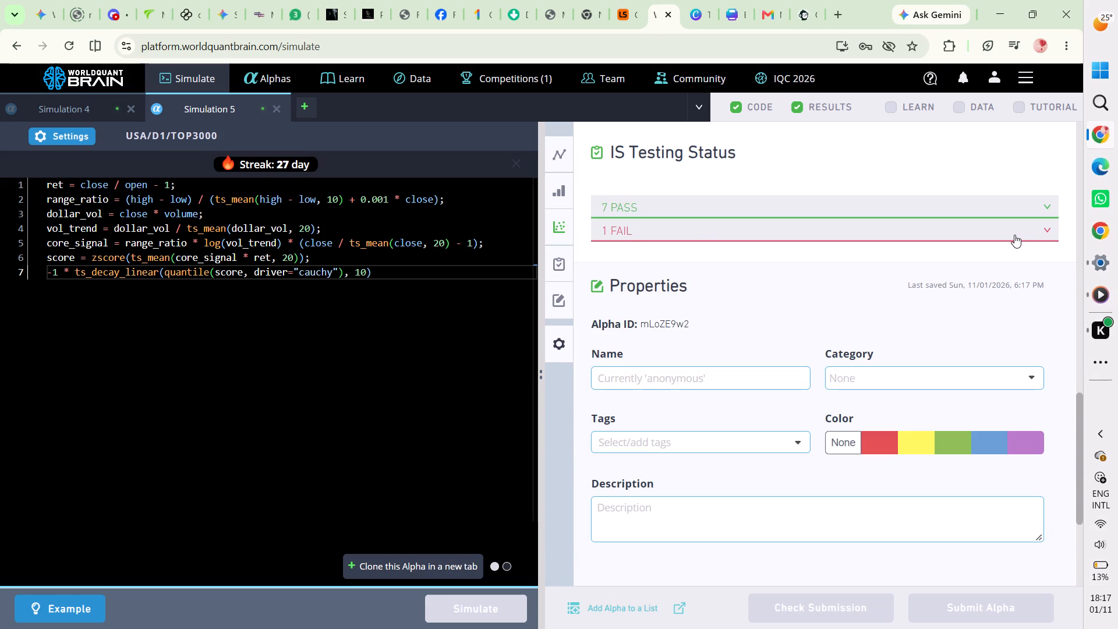
Expand the failed test under IS Testing Status to examine its cause.
left_click(1014, 235)
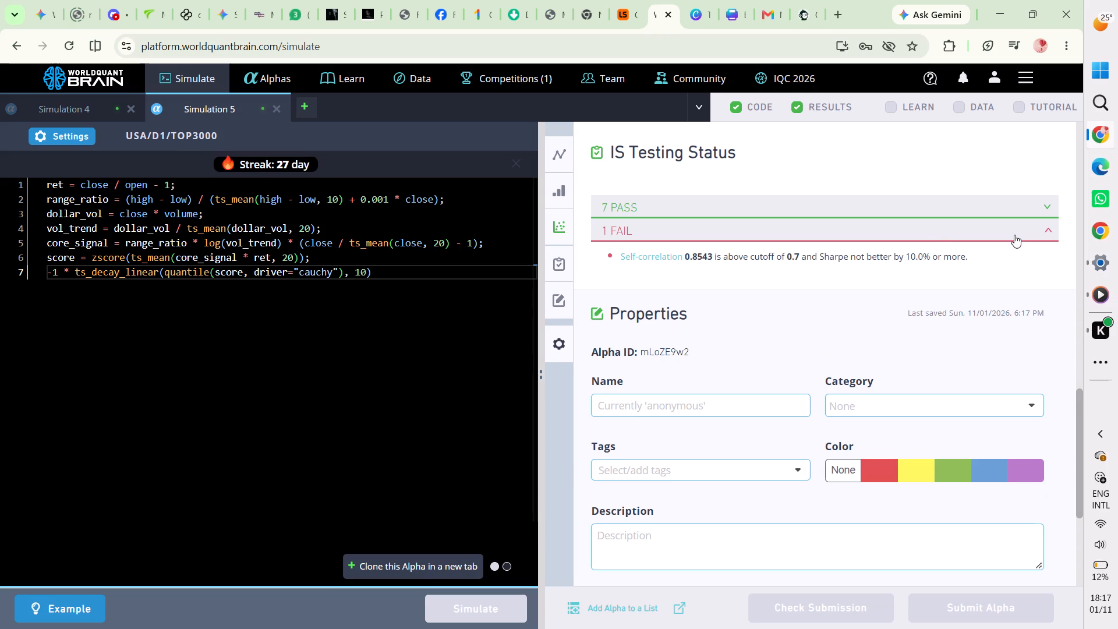
Set the decay to 2 and the truncation to 0.18 in the Simulation 5 settings, and apply them.
left_click(83, 140)
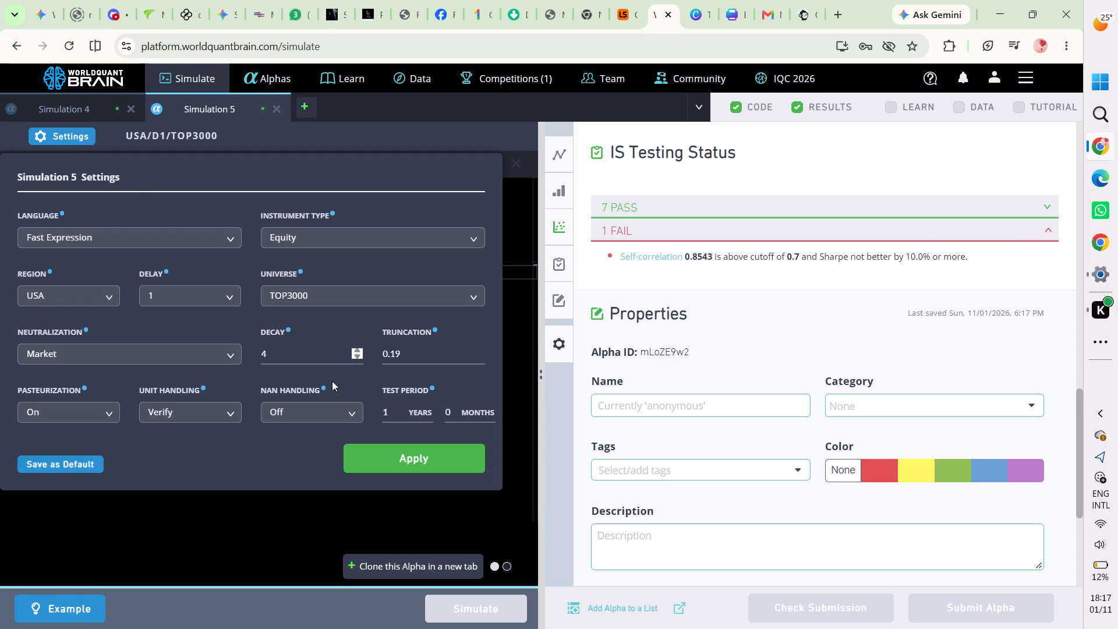
left_click(288, 354)
key("BackSpace")
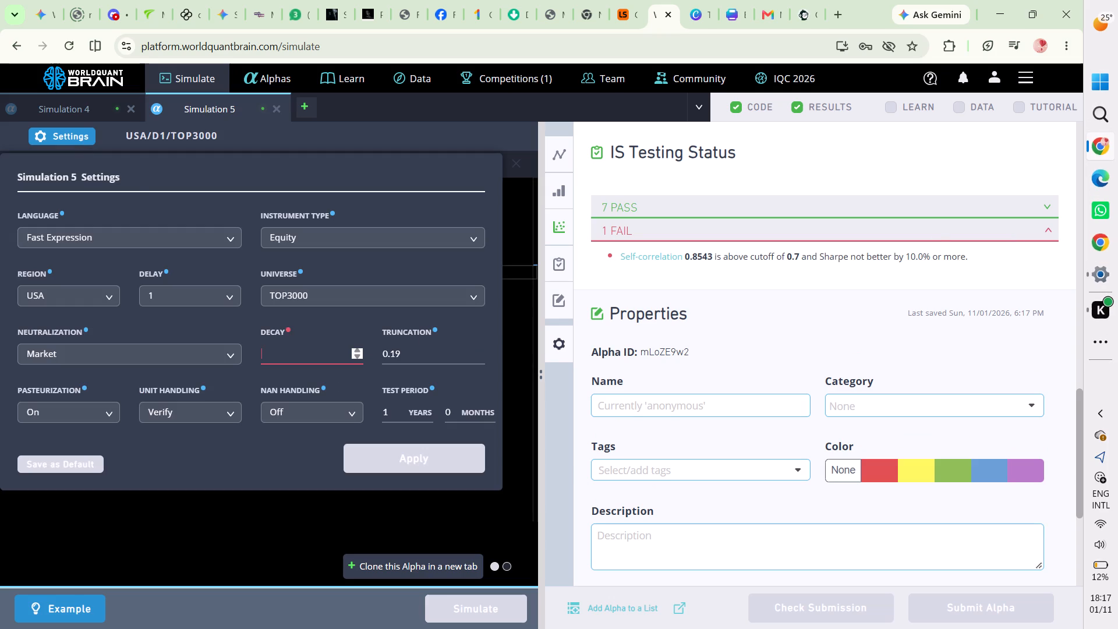
key("2")
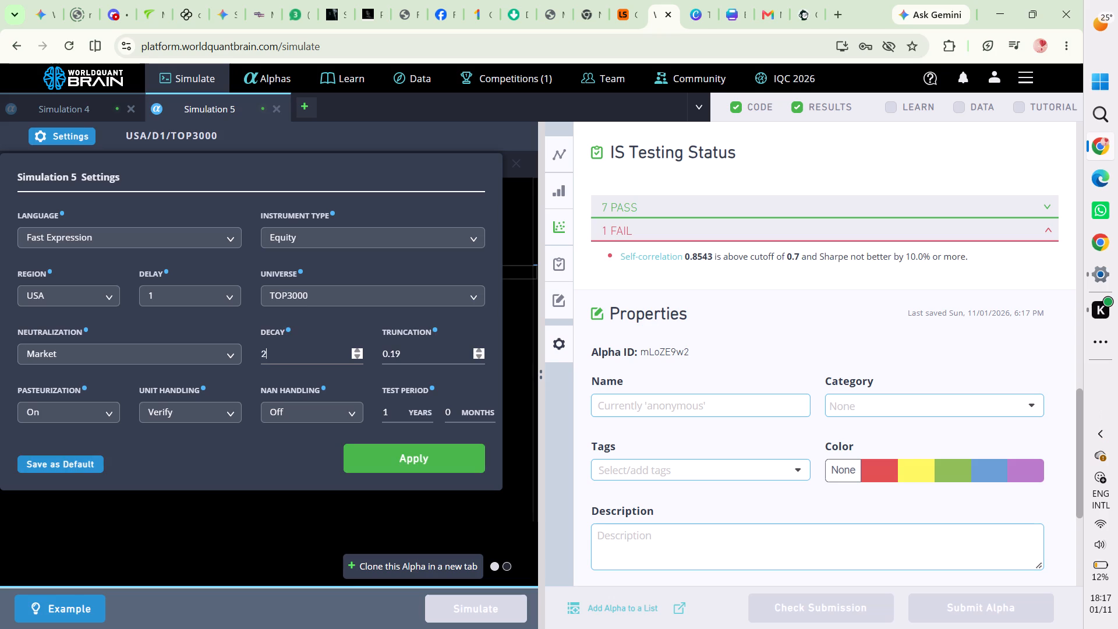
left_click(413, 352)
key("BackSpace")
key("8")
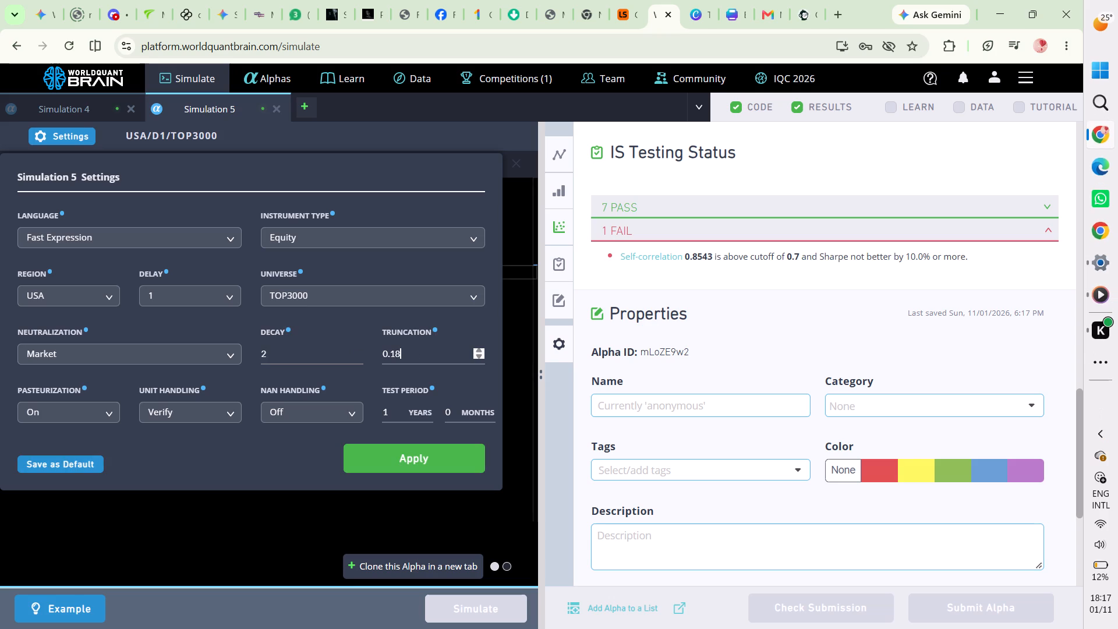
left_click(458, 444)
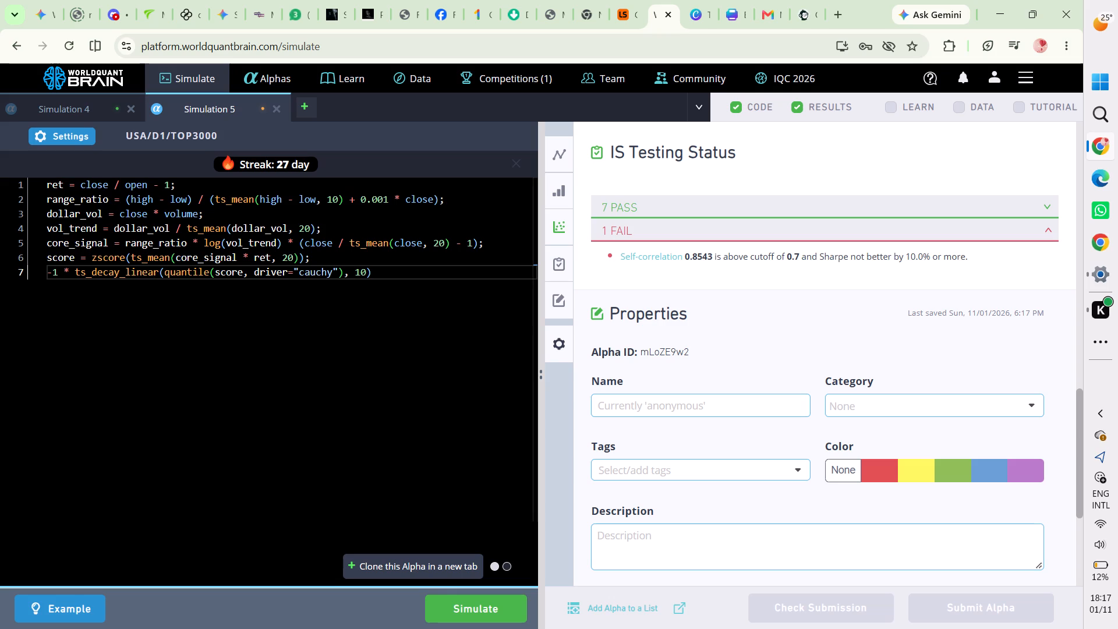
Run the simulation of the Simulation 5 alpha with the newly applied settings, and dismiss the chat notification.
left_click(510, 595)
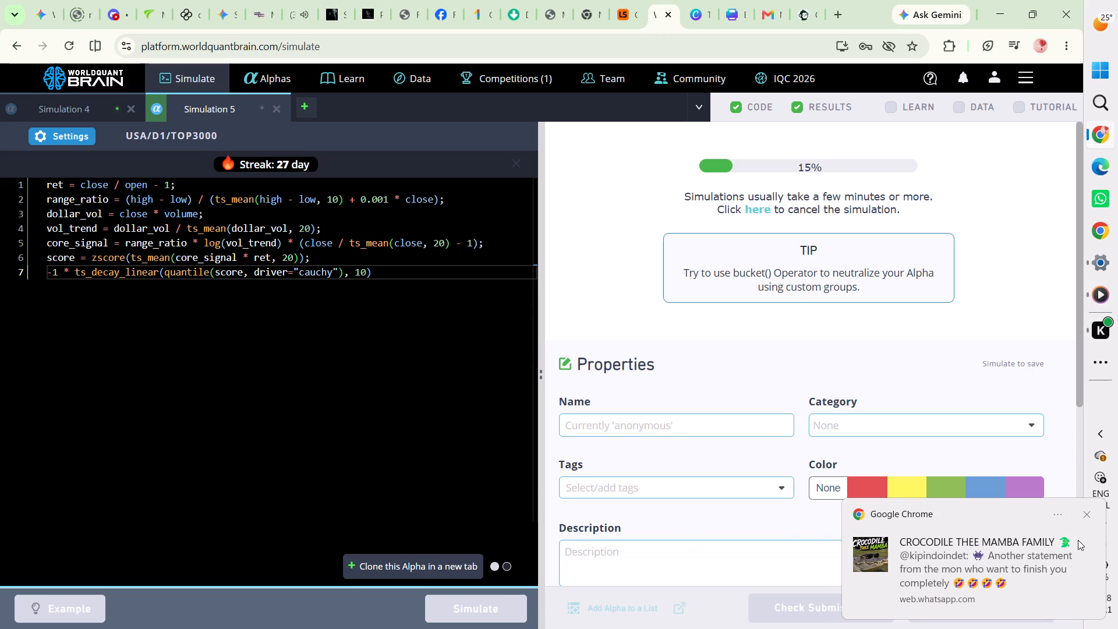
left_click(1085, 517)
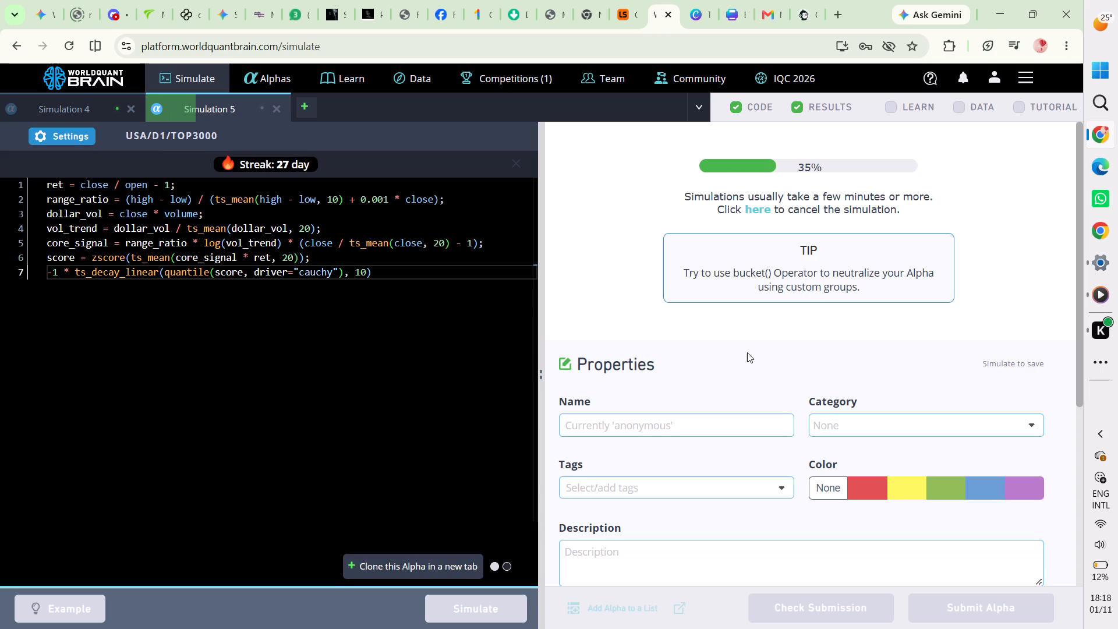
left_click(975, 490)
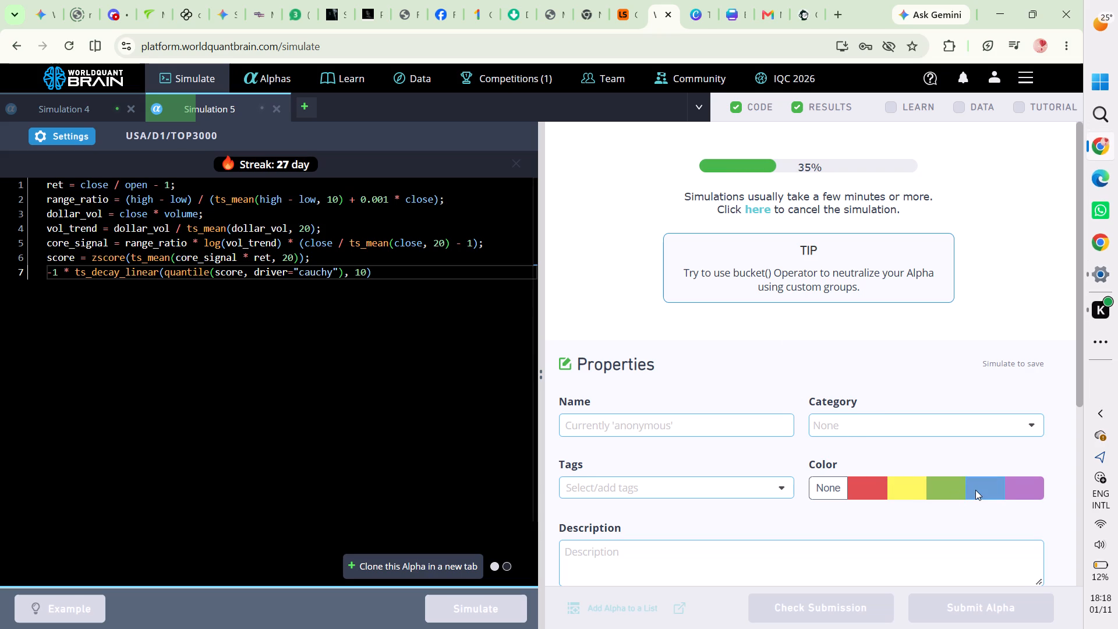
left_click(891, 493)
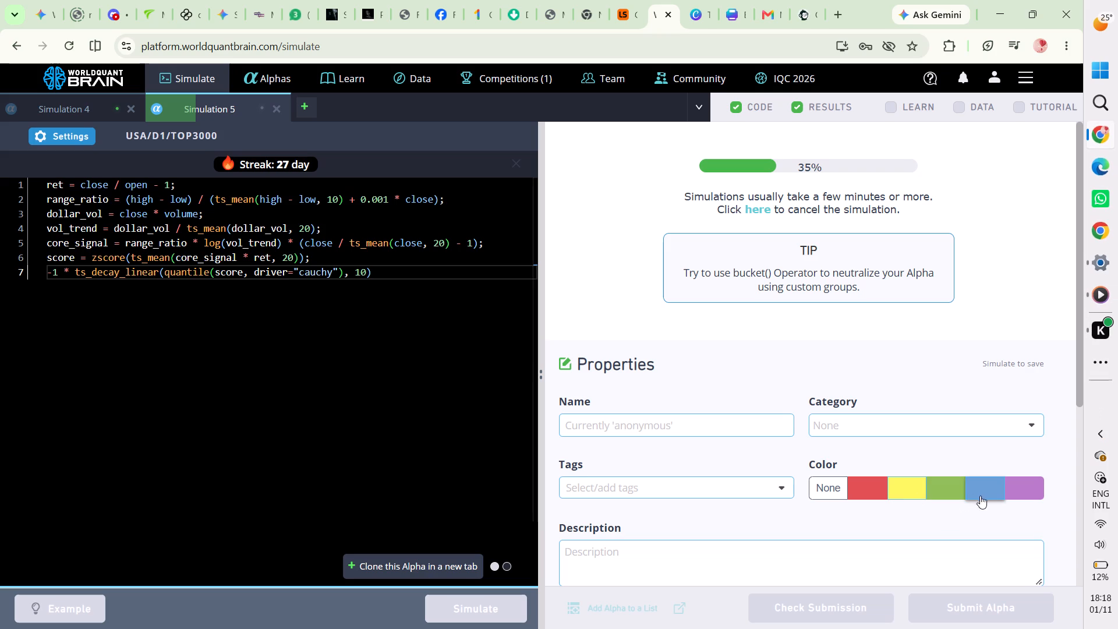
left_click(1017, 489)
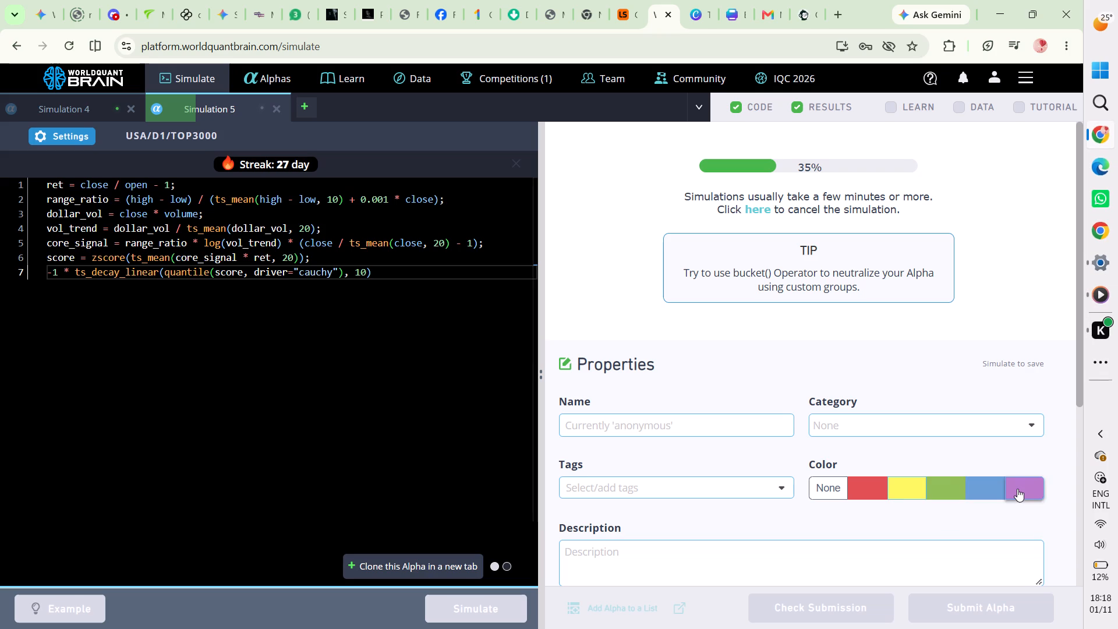
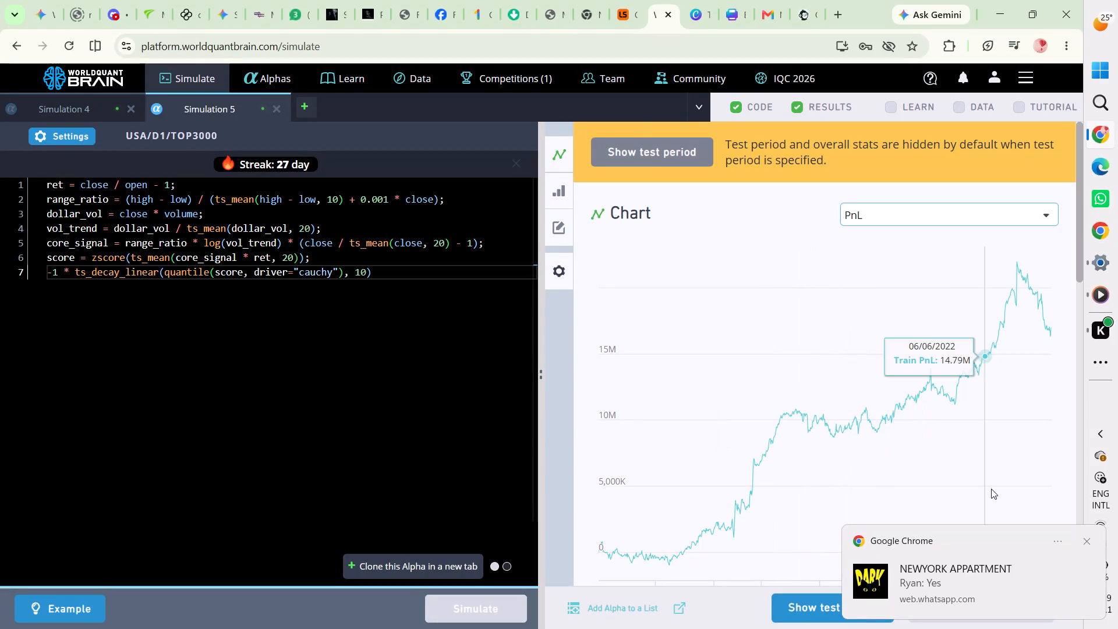
Reveal the test period for the re-simulated Simulation 5 alpha and try to submit the alpha.
left_click(1092, 540)
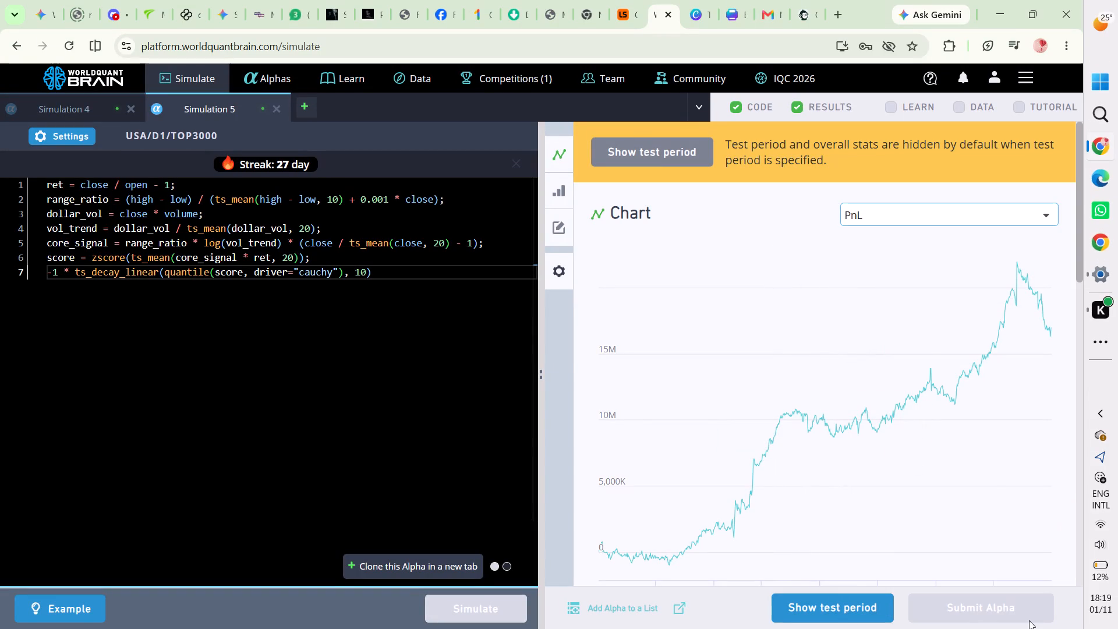
left_click(858, 580)
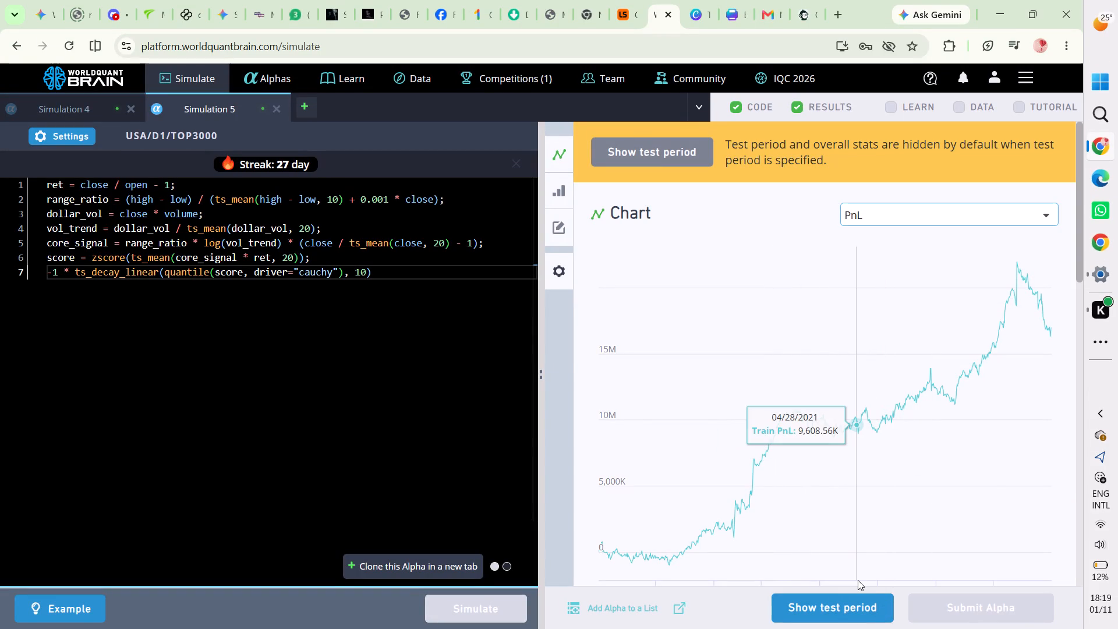
left_click(869, 613)
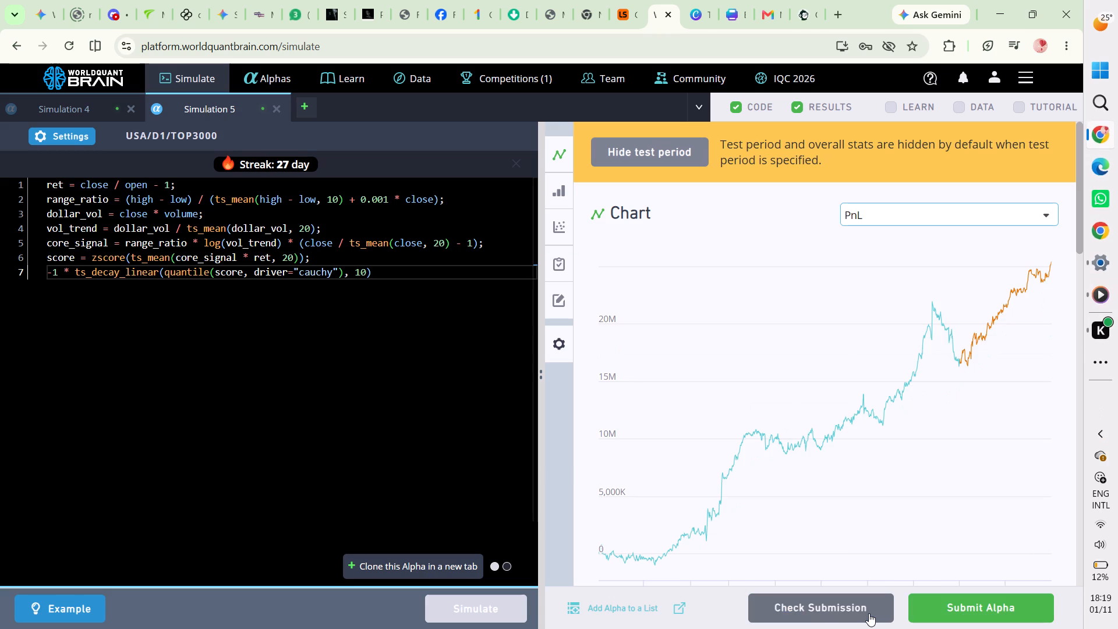
left_click(969, 603)
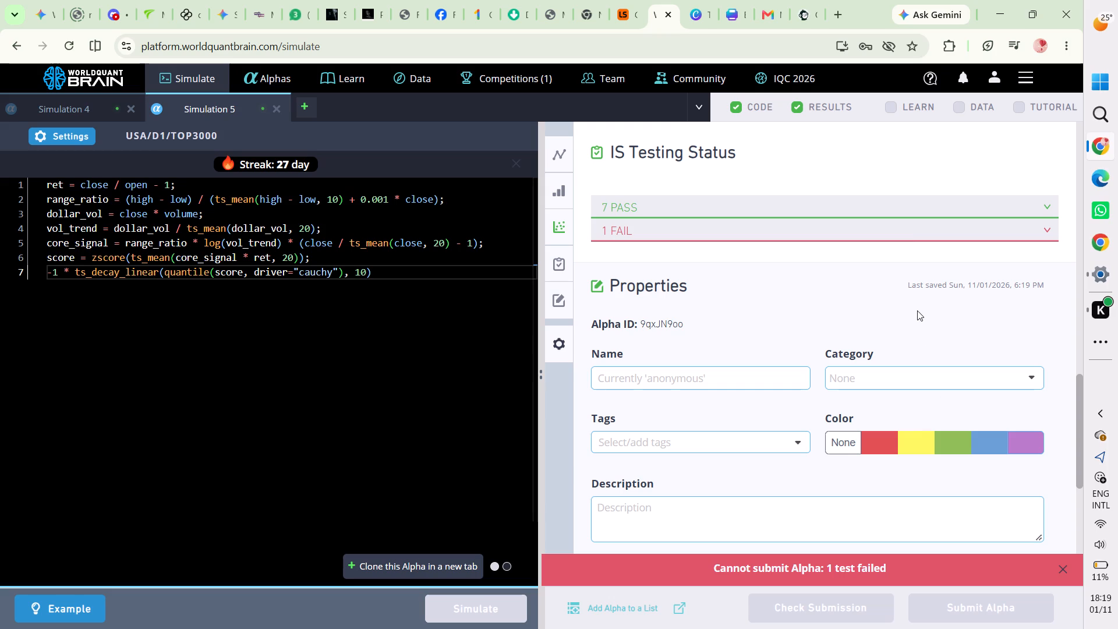
Expand the failed test under IS Testing Status to examine its cause.
left_click(911, 238)
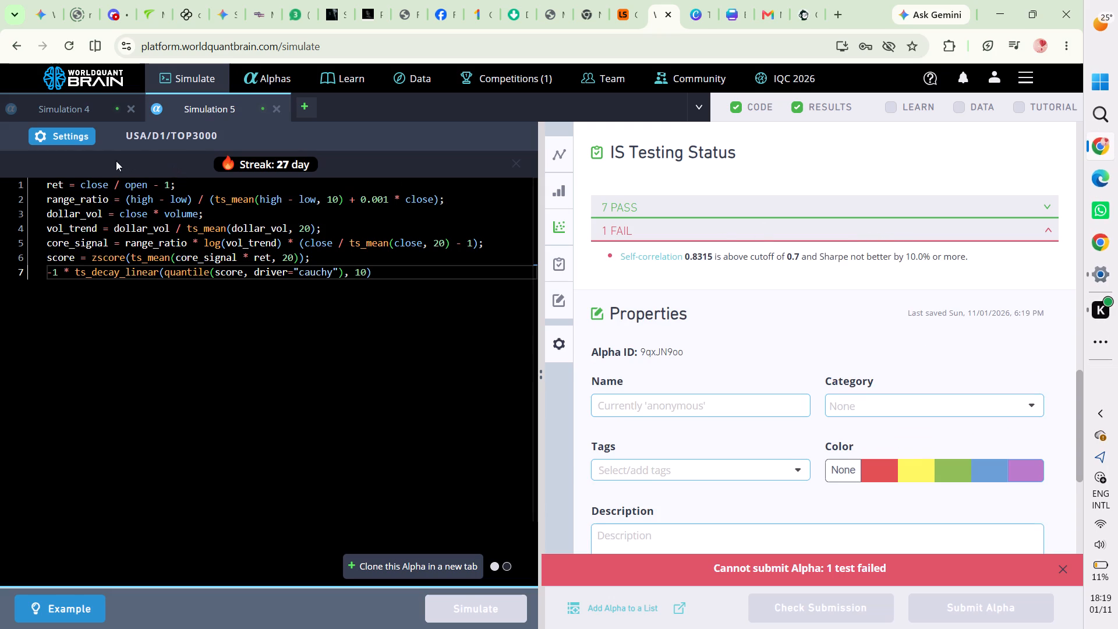
Set the truncation to 0.17 and the decay to 0 in the Simulation 5 settings, and apply them.
left_click(62, 133)
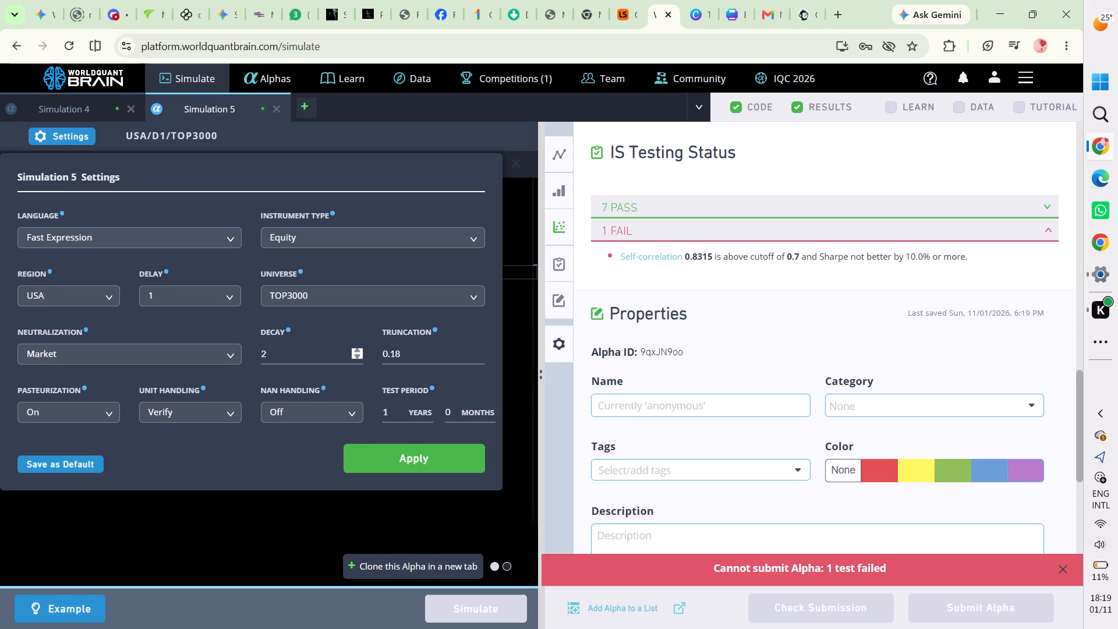
left_click(409, 345)
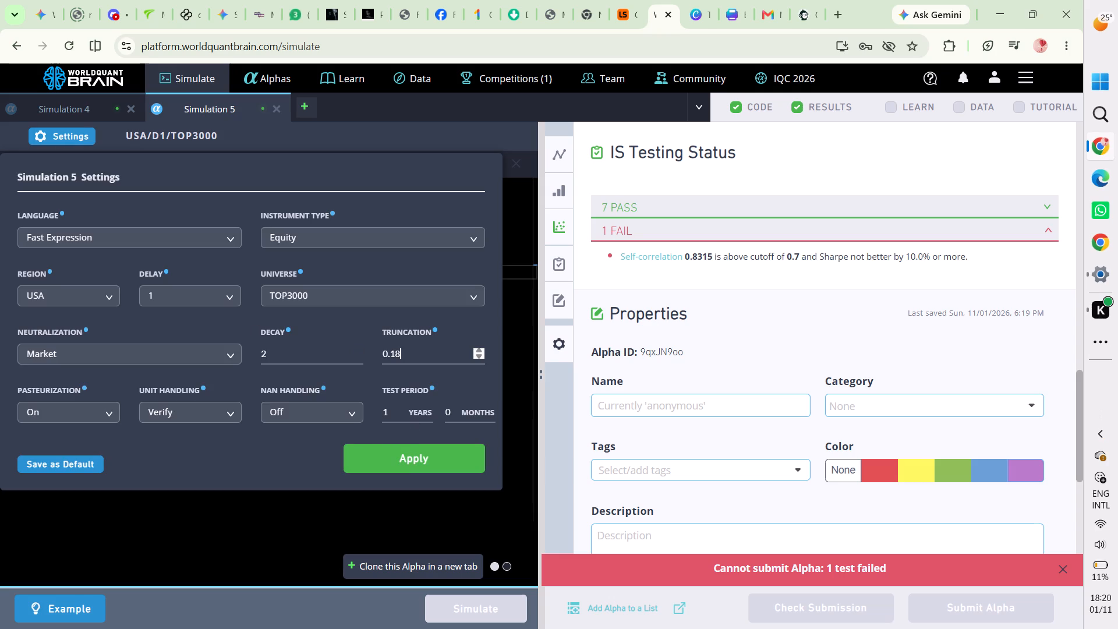
key("BackSpace")
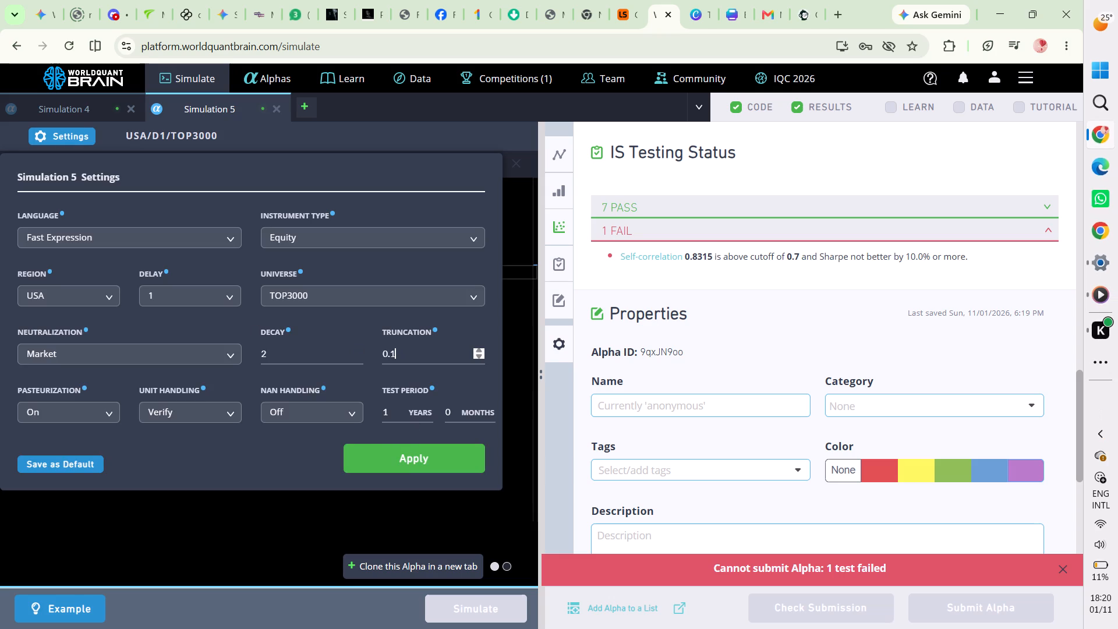
key("7")
left_click(271, 351)
key("BackSpace")
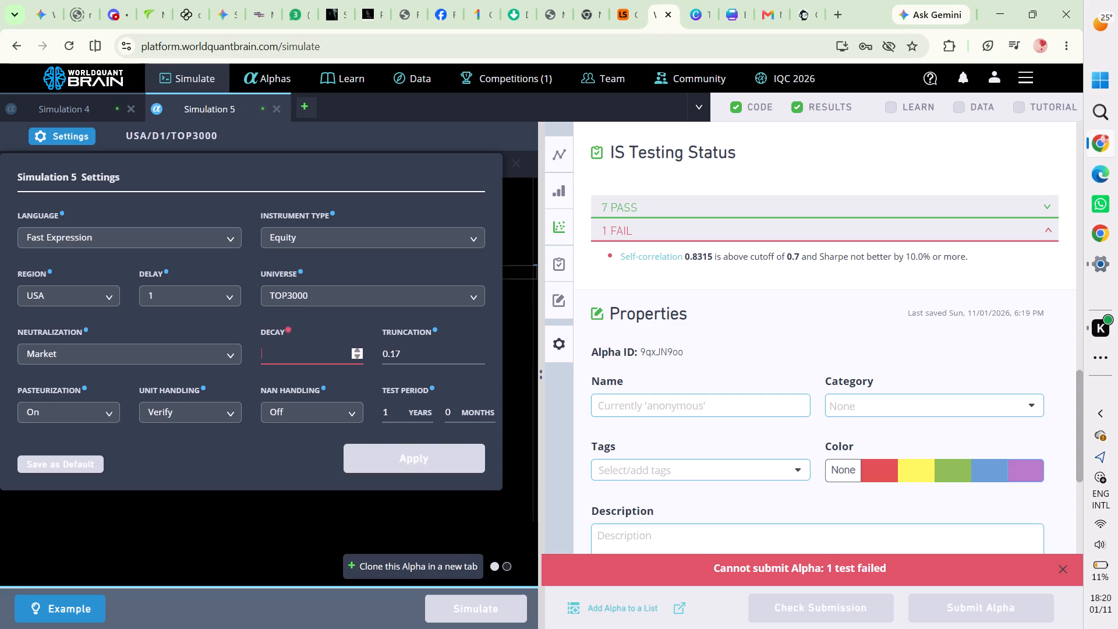
key("0")
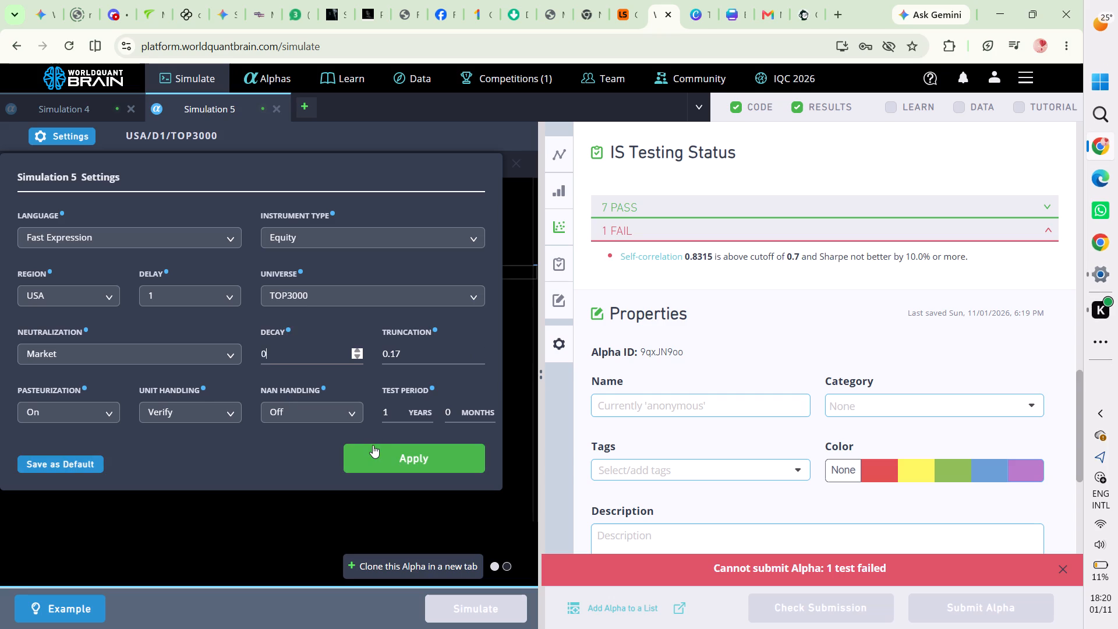
left_click(374, 447)
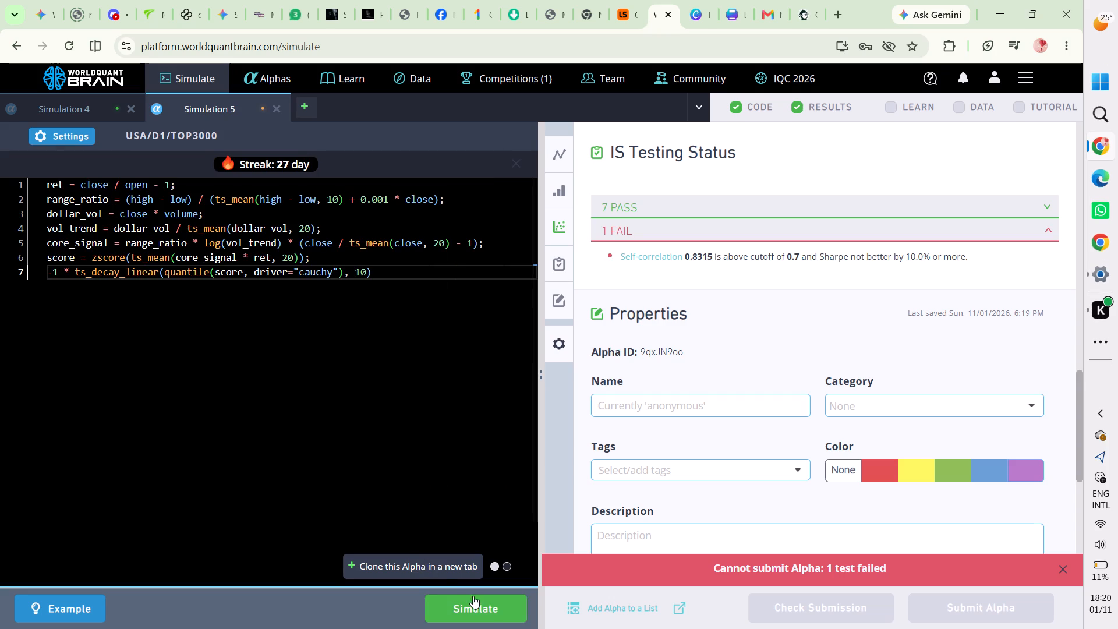
Run the Simulation 5 alpha again with the updated settings.
left_click(486, 613)
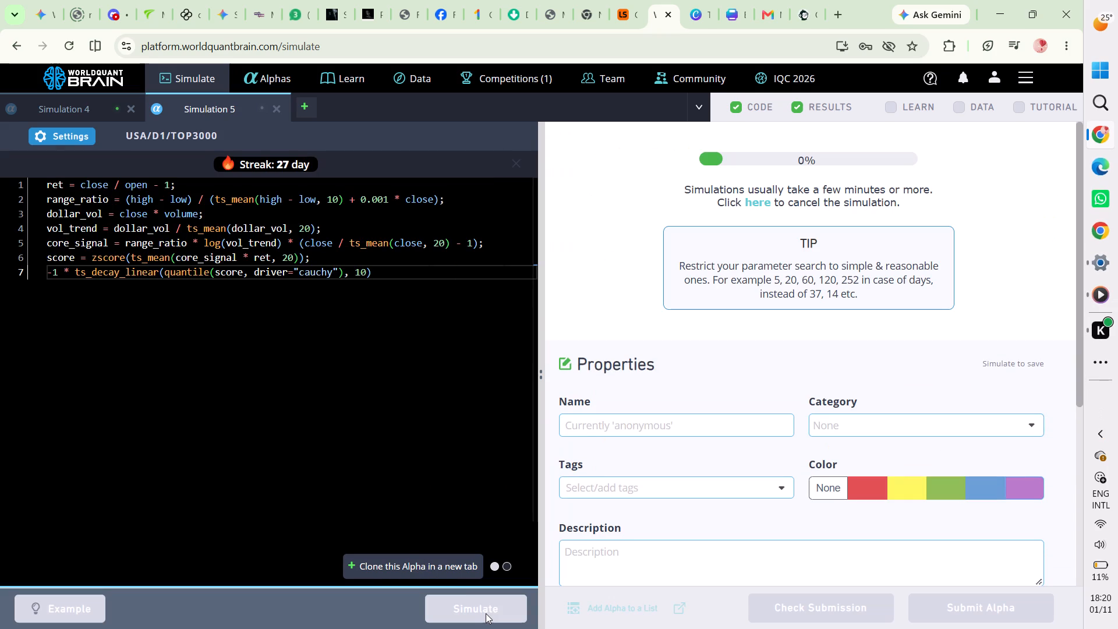
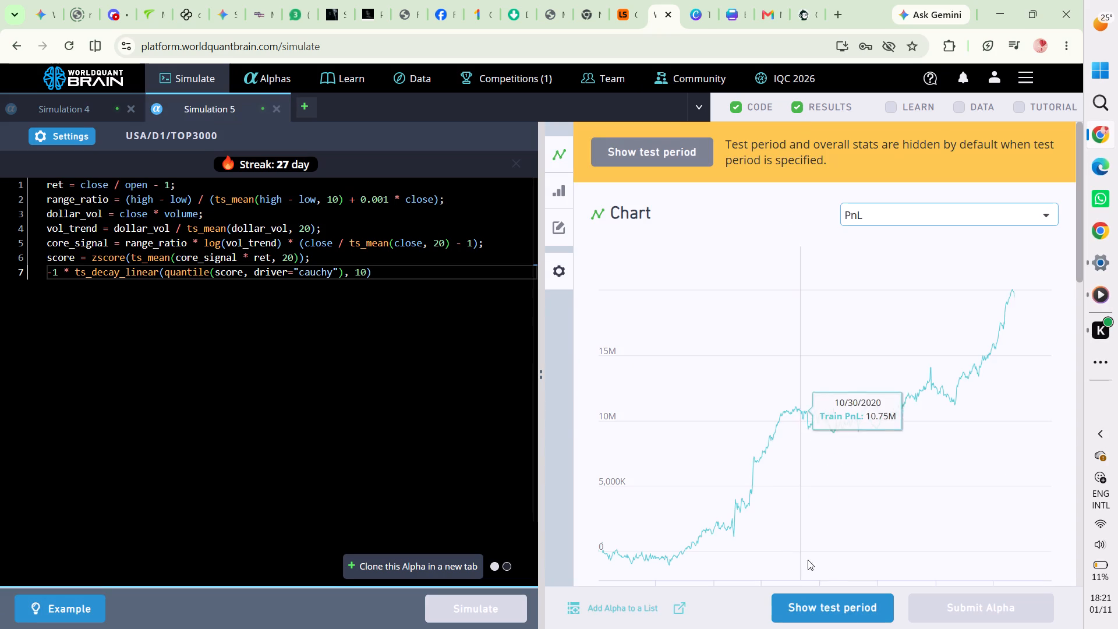
Reveal the test period results of the Simulation 5 alpha and run its submission check, dismissing the low-battery notice.
left_click(830, 613)
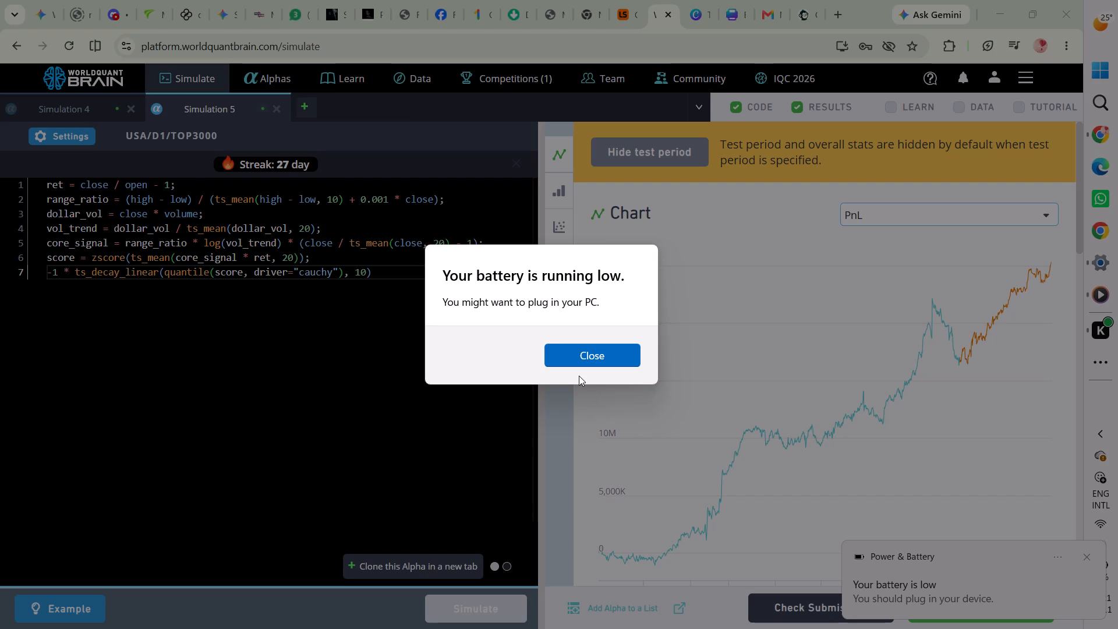
left_click(568, 361)
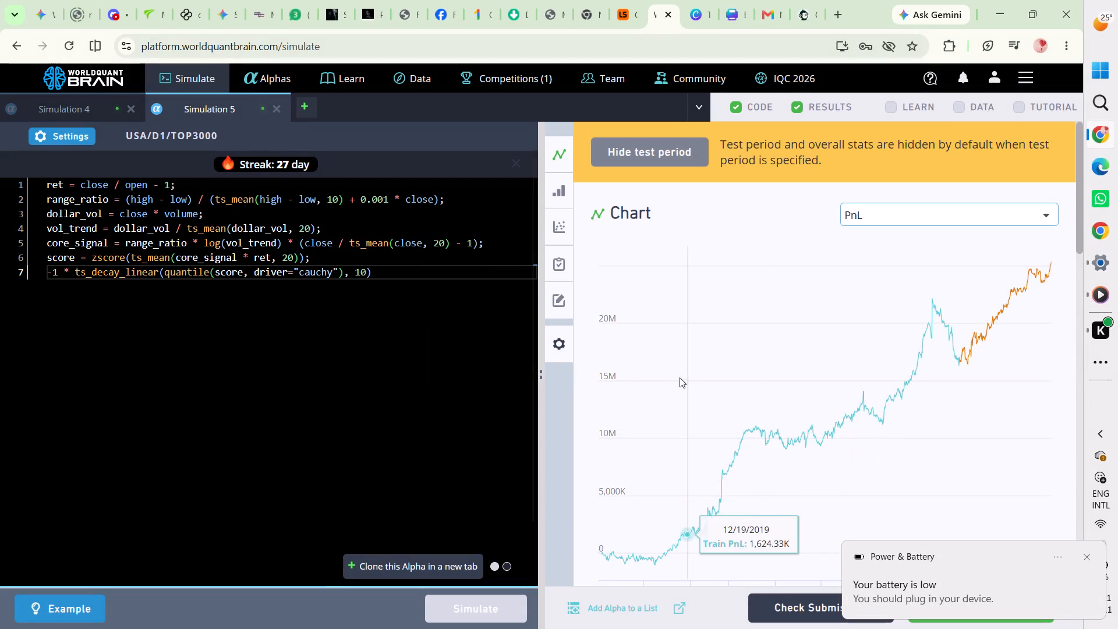
left_click(814, 611)
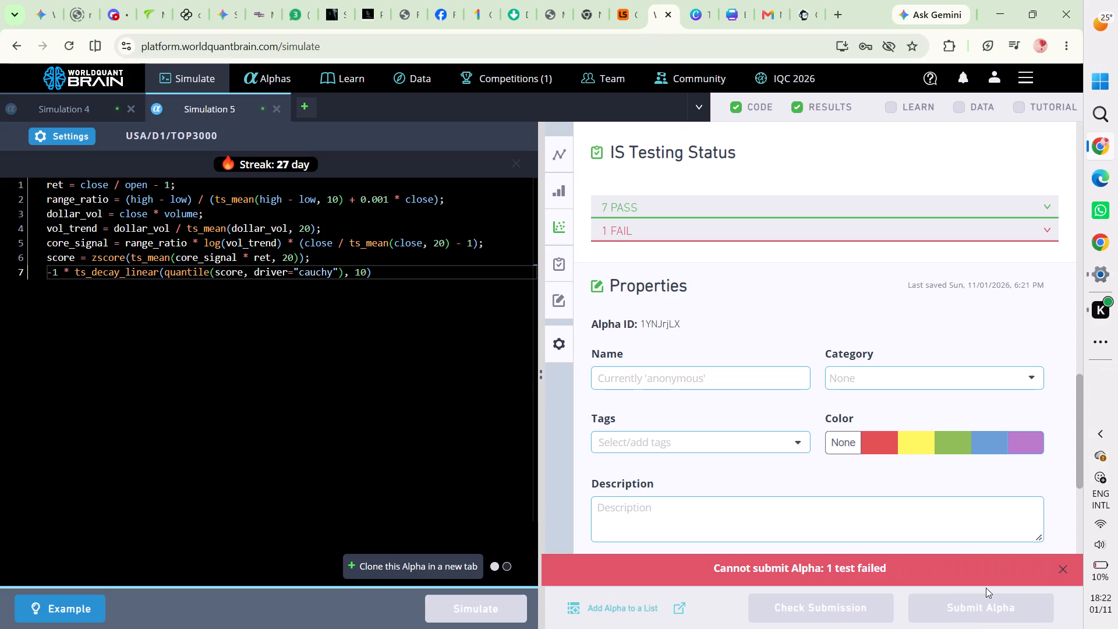
Expand the failed test under IS Testing Status to examine its cause, and review the alpha's yearly summary and PnL chart.
left_click(817, 221)
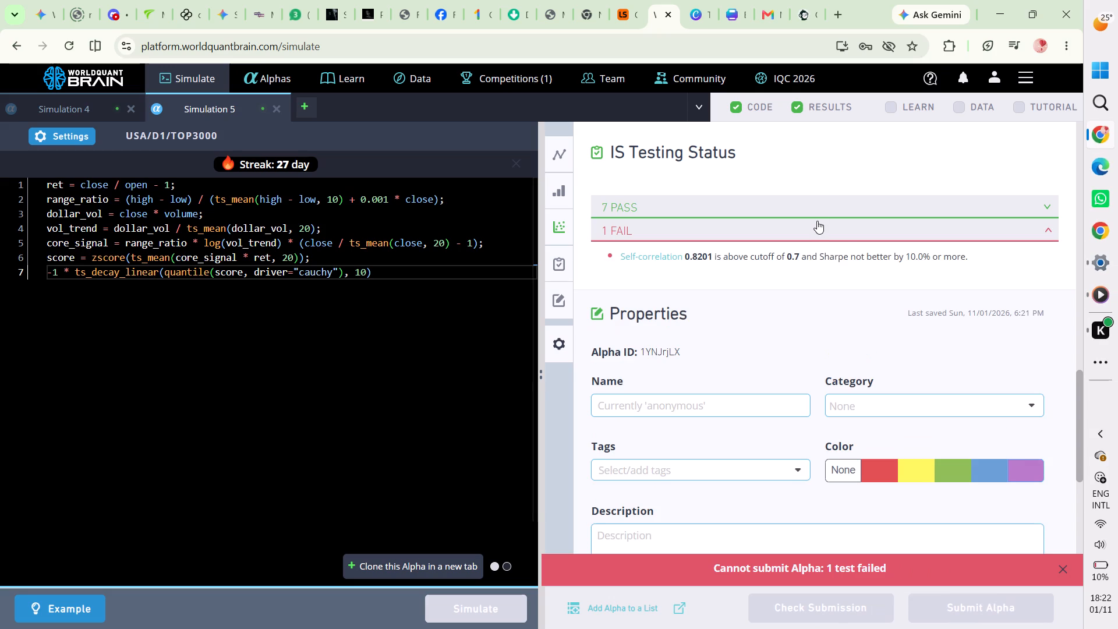
left_click(817, 221)
left_click(817, 221)
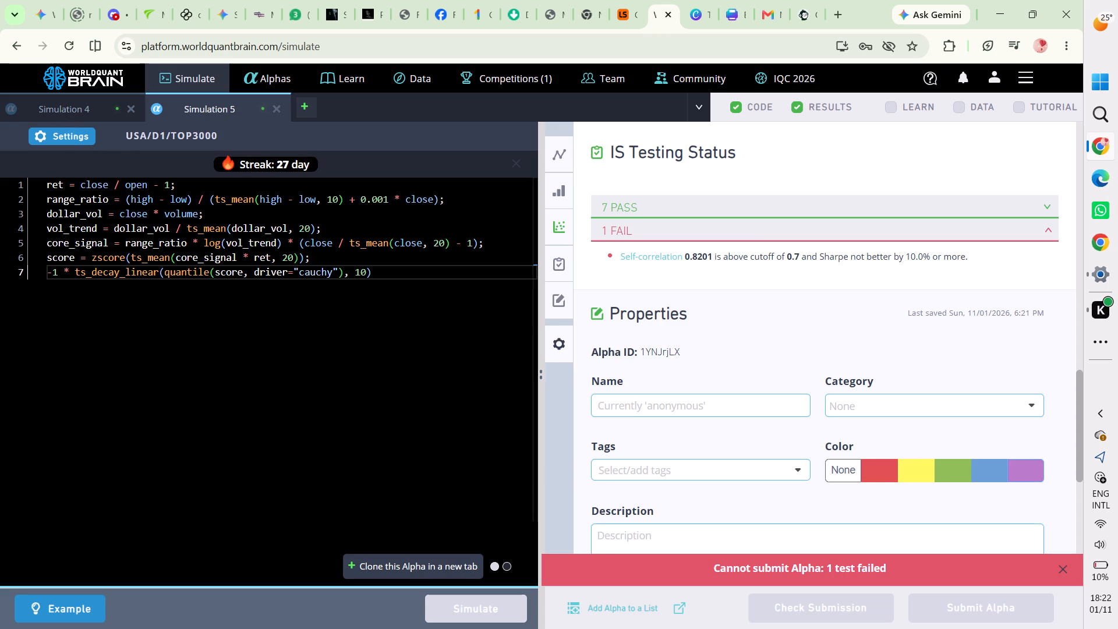
scroll(766, 345, "up", 3)
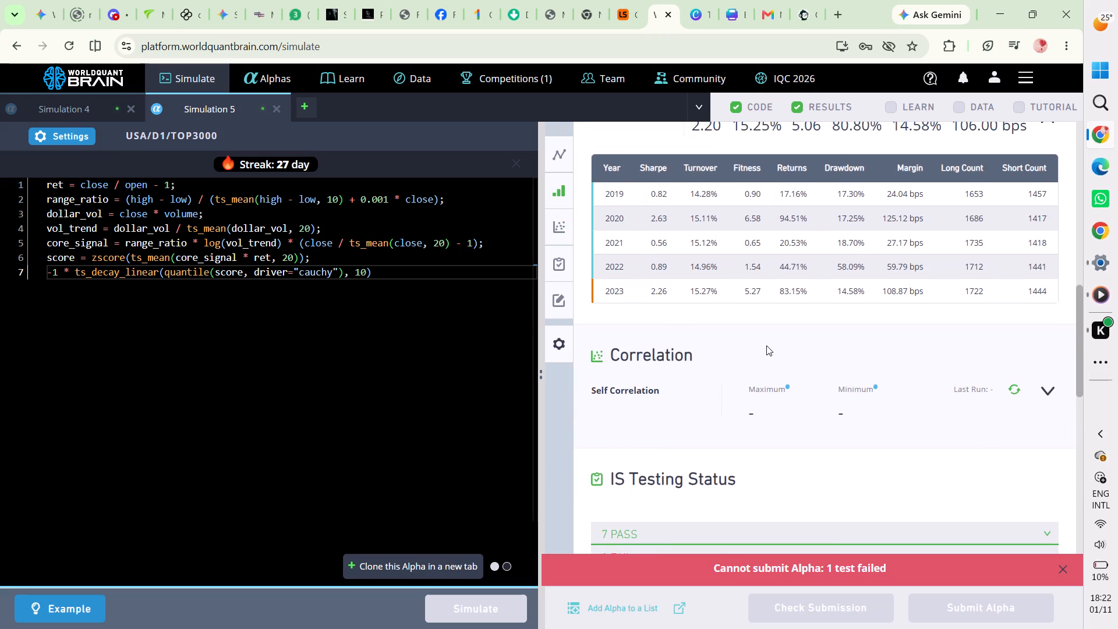
scroll(766, 345, "up", 2)
scroll(766, 345, "down", 2)
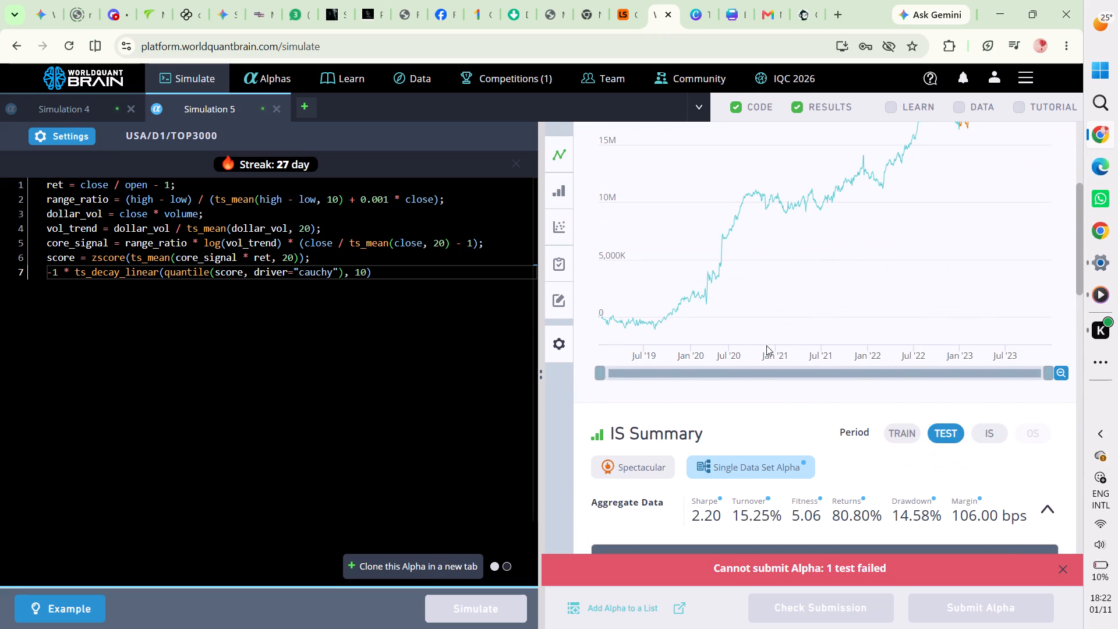
Set the truncation to 0.99 in the Simulation 5 settings and apply the change.
left_click(63, 142)
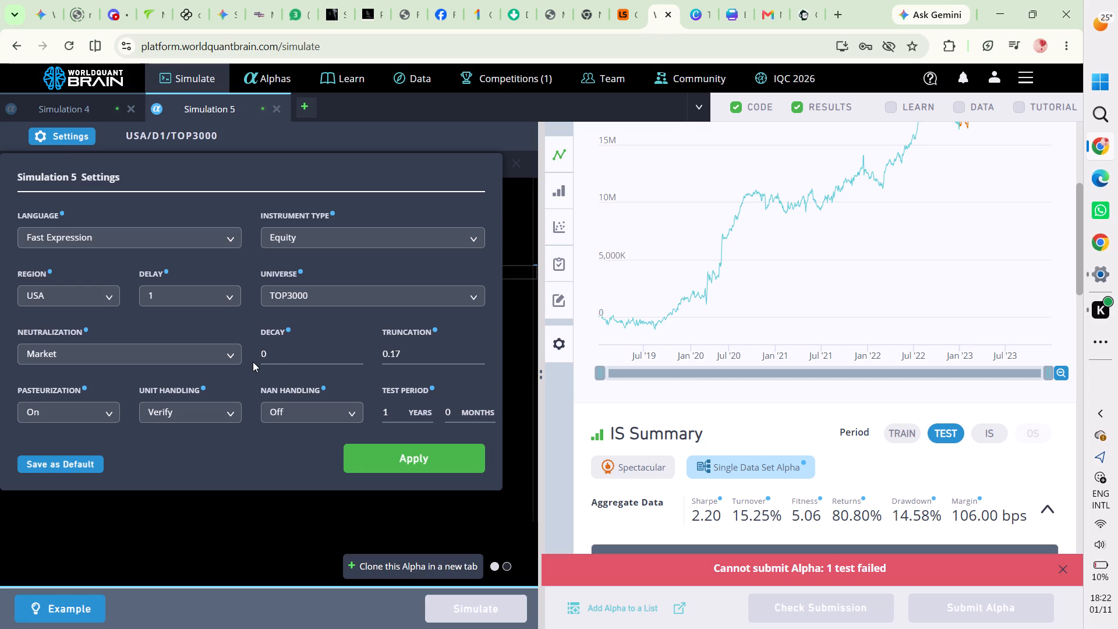
left_click(320, 348)
left_click(357, 355)
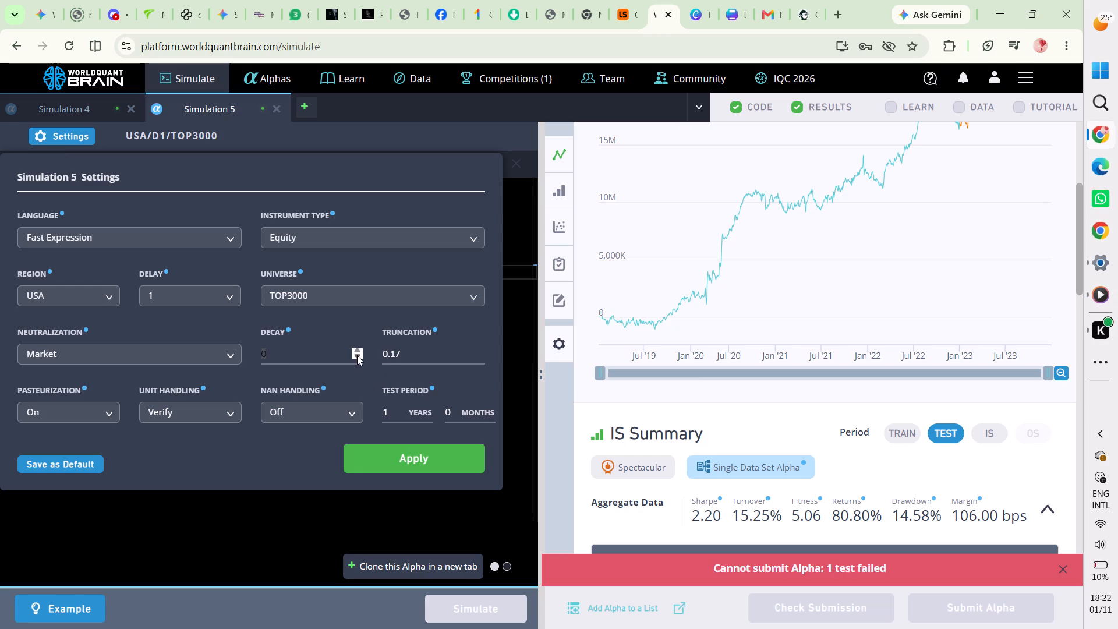
left_click(357, 355)
triple_click(357, 355)
triple_click(357, 355)
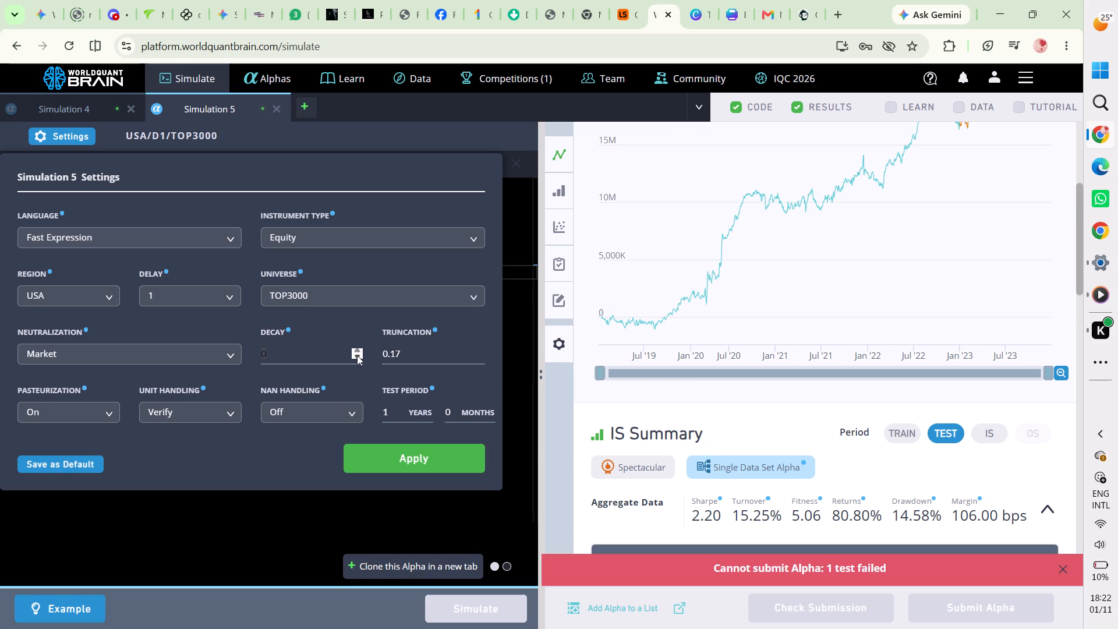
triple_click(357, 355)
triple_click(357, 355)
left_click(328, 356)
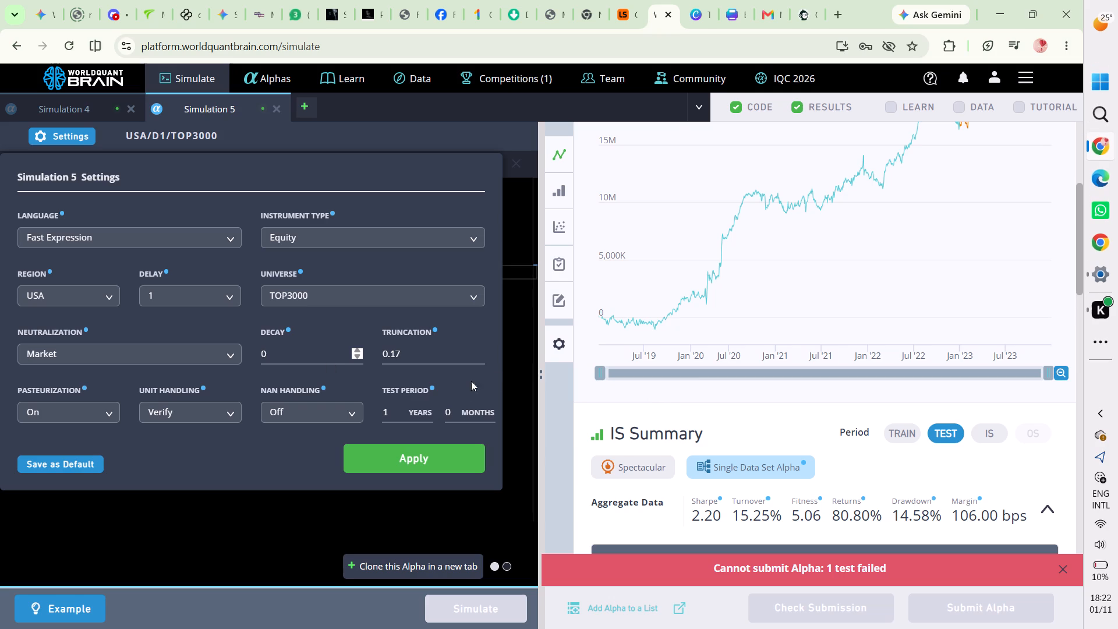
left_click(411, 358)
key("BackSpace")
key("BackSpace")
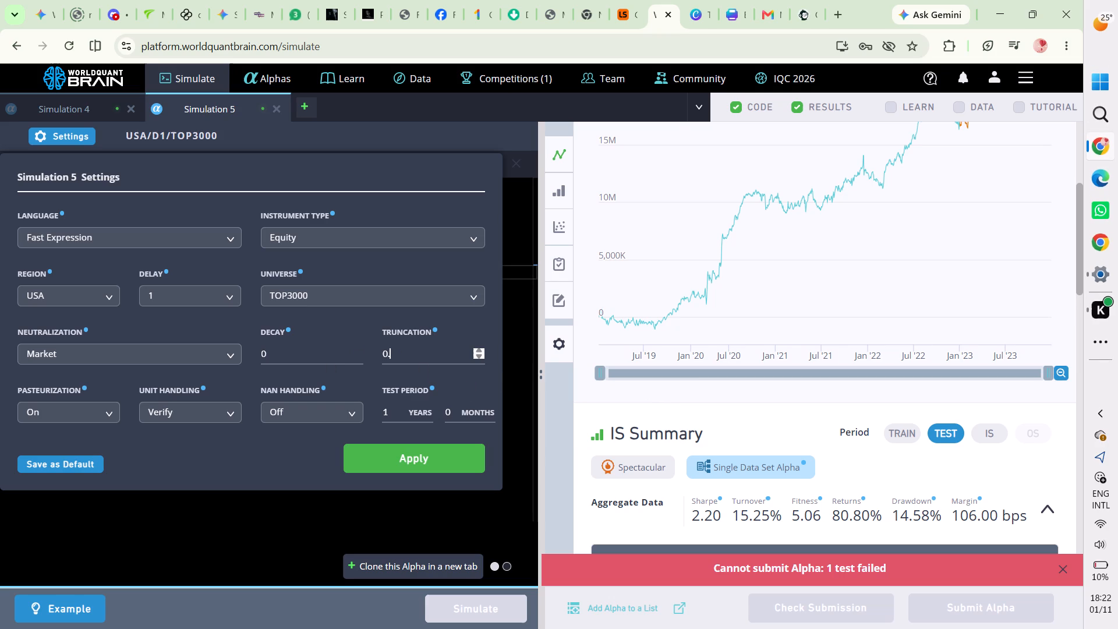
type("99")
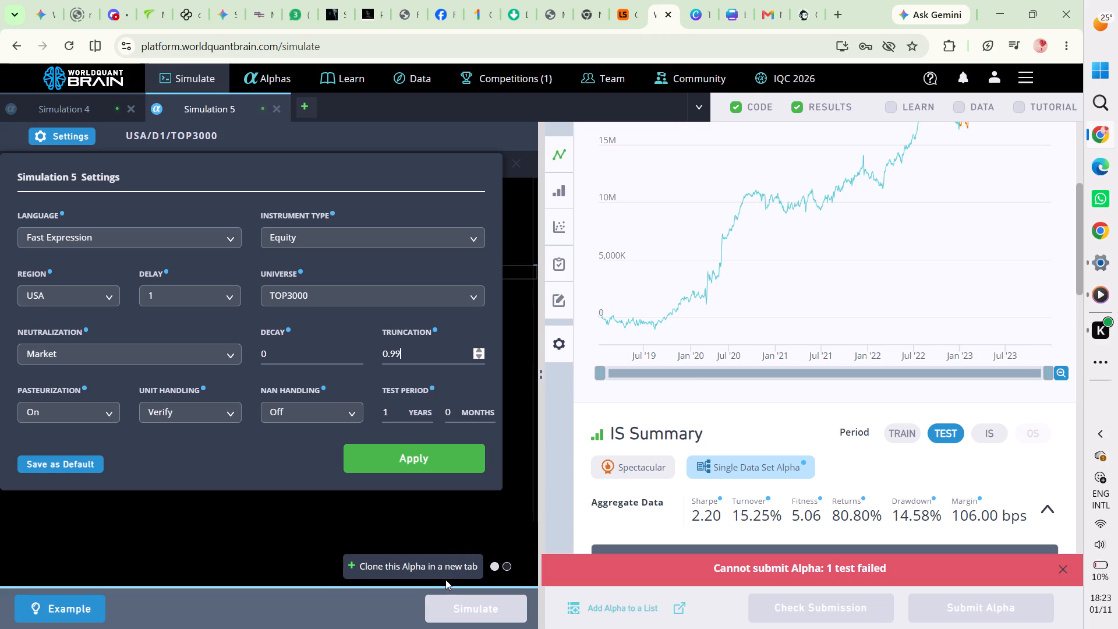
left_click(453, 460)
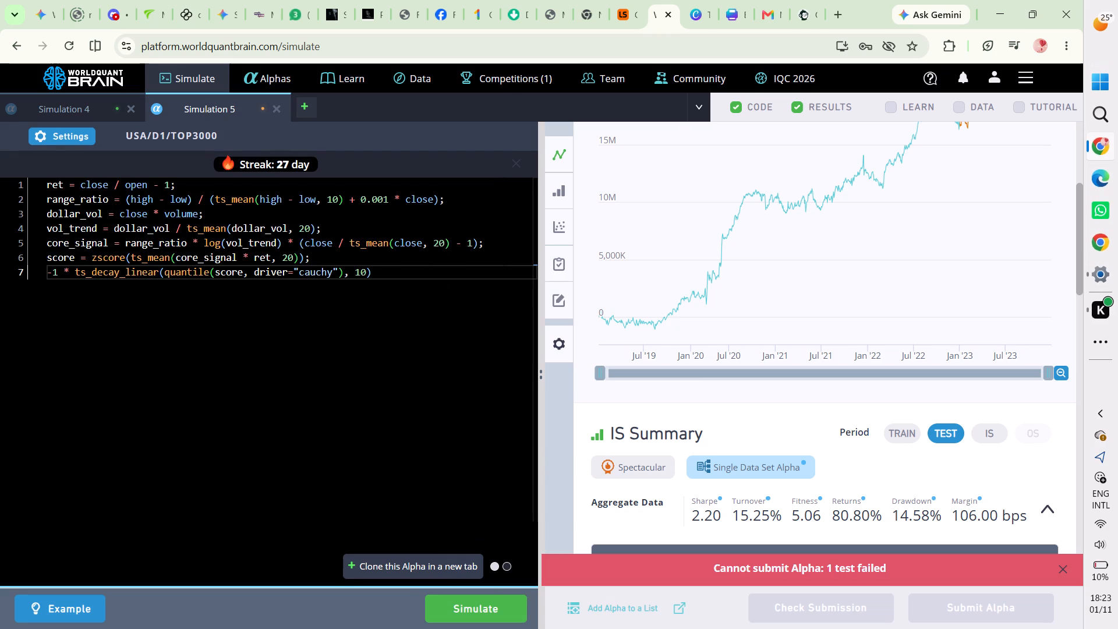
Run the Simulation 5 alpha again with the updated truncation.
left_click(471, 606)
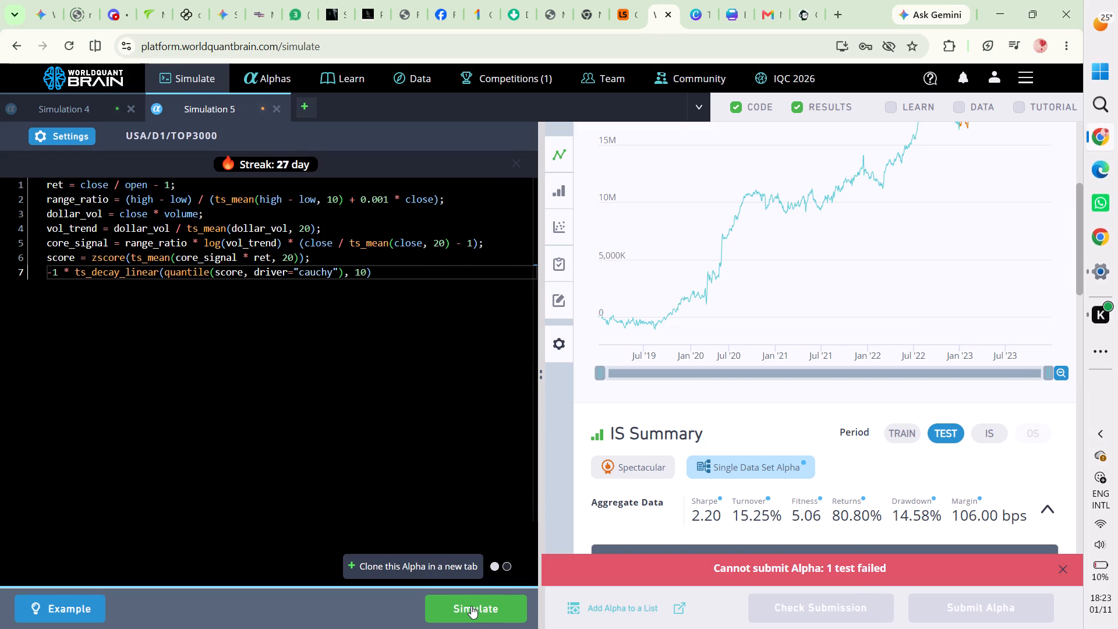
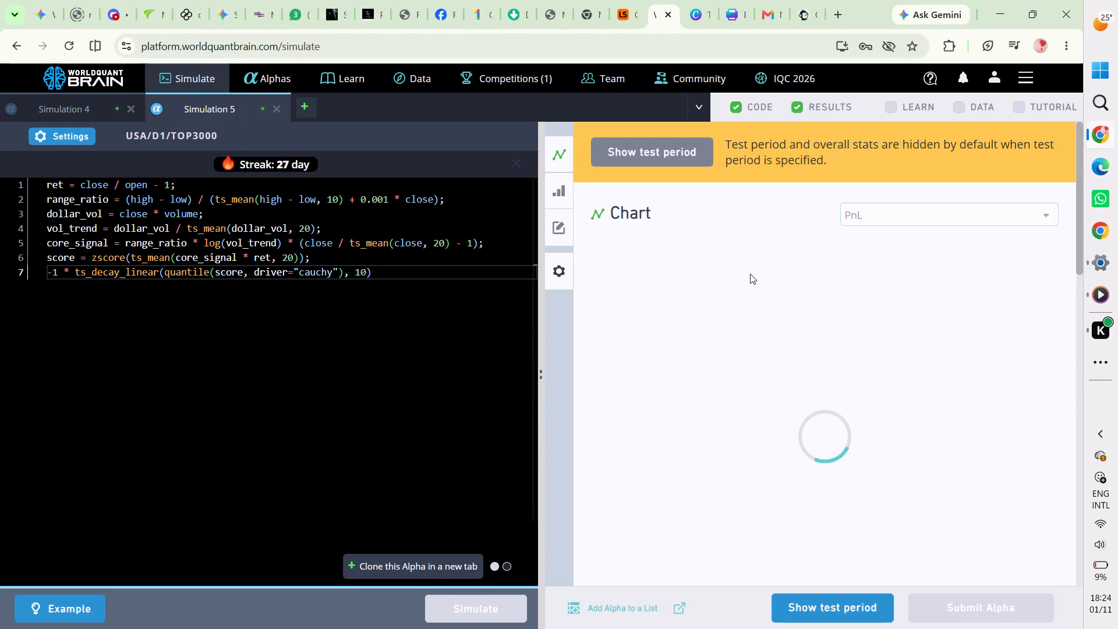
Reveal the test period results of the Simulation 5 alpha and try to submit the alpha.
left_click(826, 609)
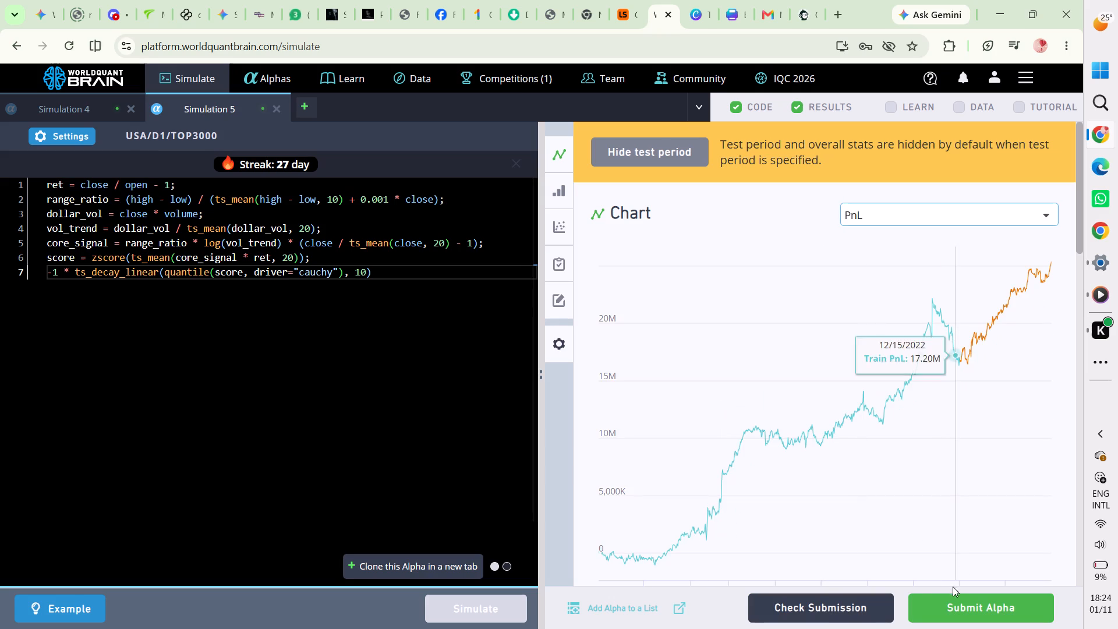
left_click(957, 608)
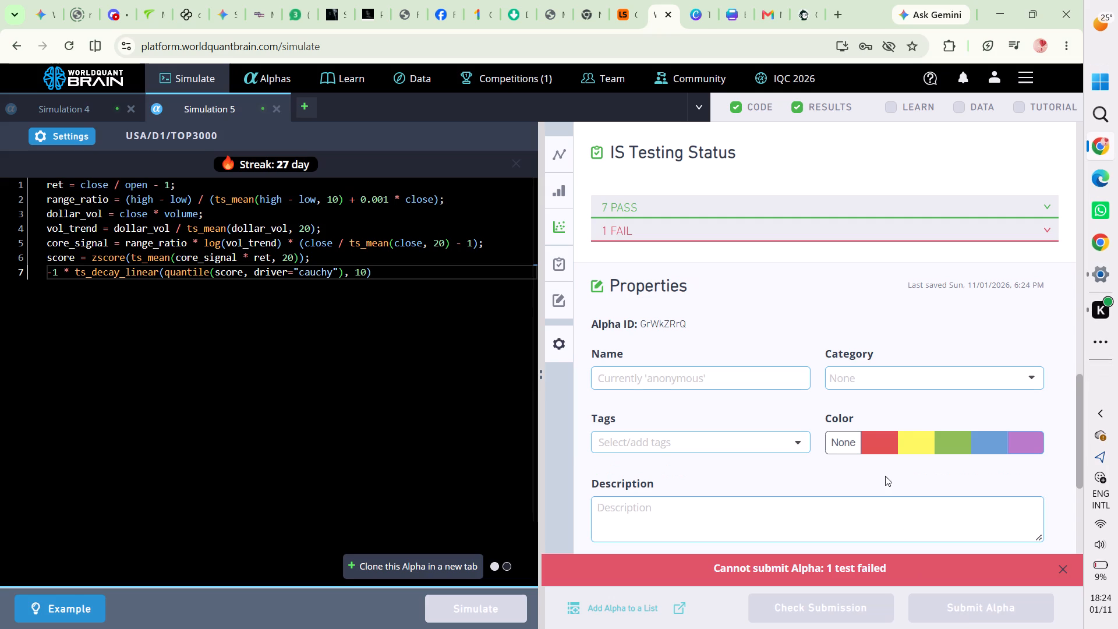
Expand the failed test under IS Testing Status to examine why the alpha was rejected.
left_click(724, 232)
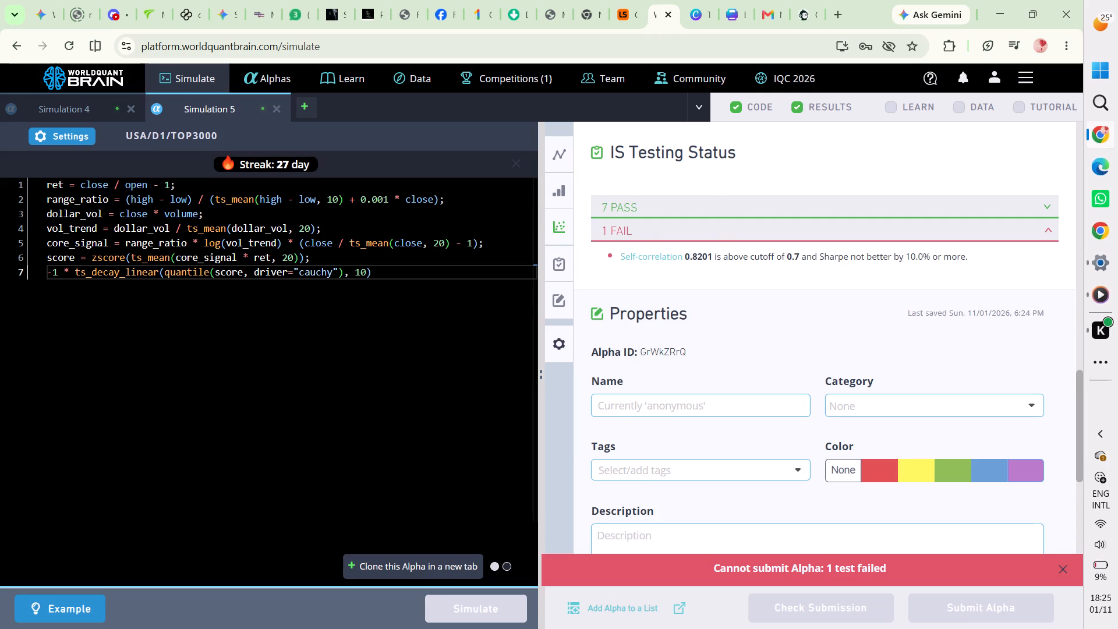
left_click(640, 229)
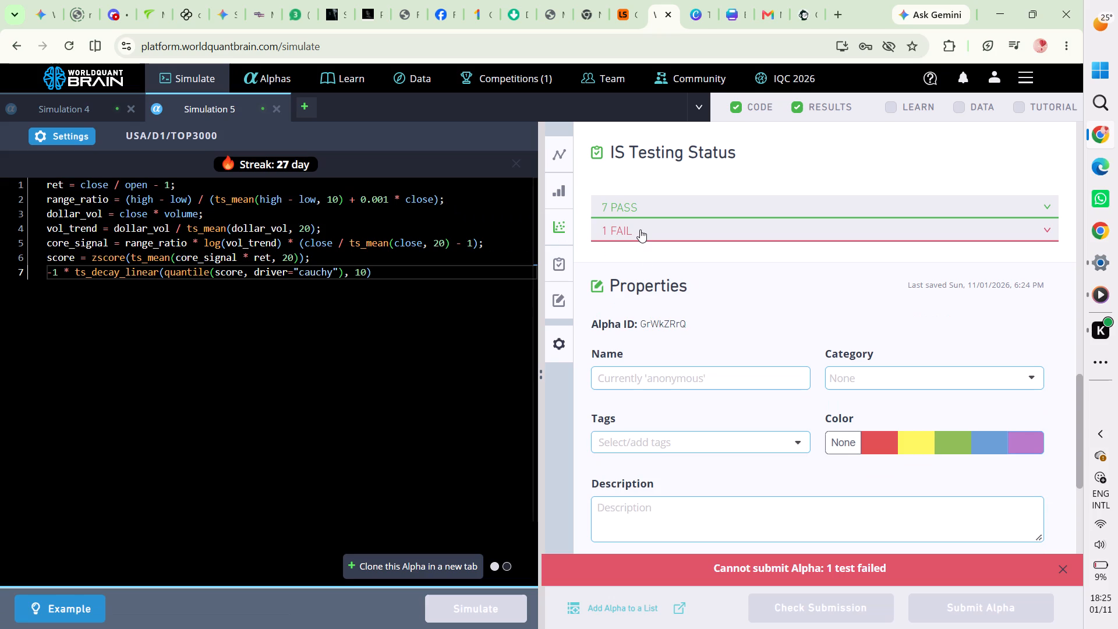
left_click(625, 236)
left_click_drag(625, 236, 627, 247)
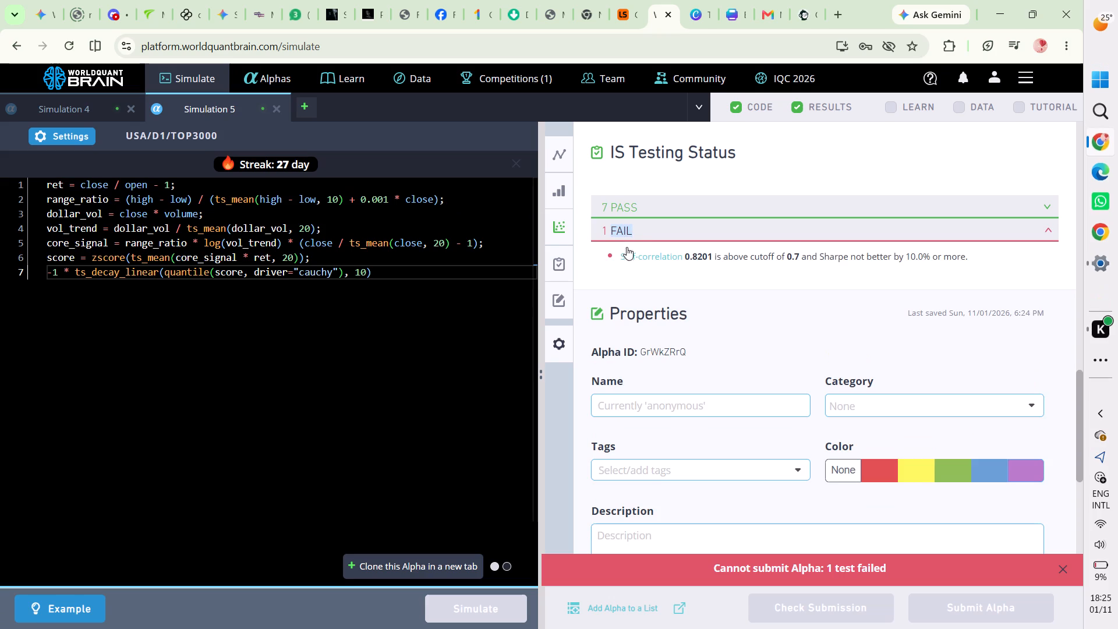
left_click_drag(627, 247, 635, 267)
left_click(635, 267)
Open the help article linked from the Self-correlation test and read its advice on reducing the correlation of a good Alpha.
left_click(644, 259)
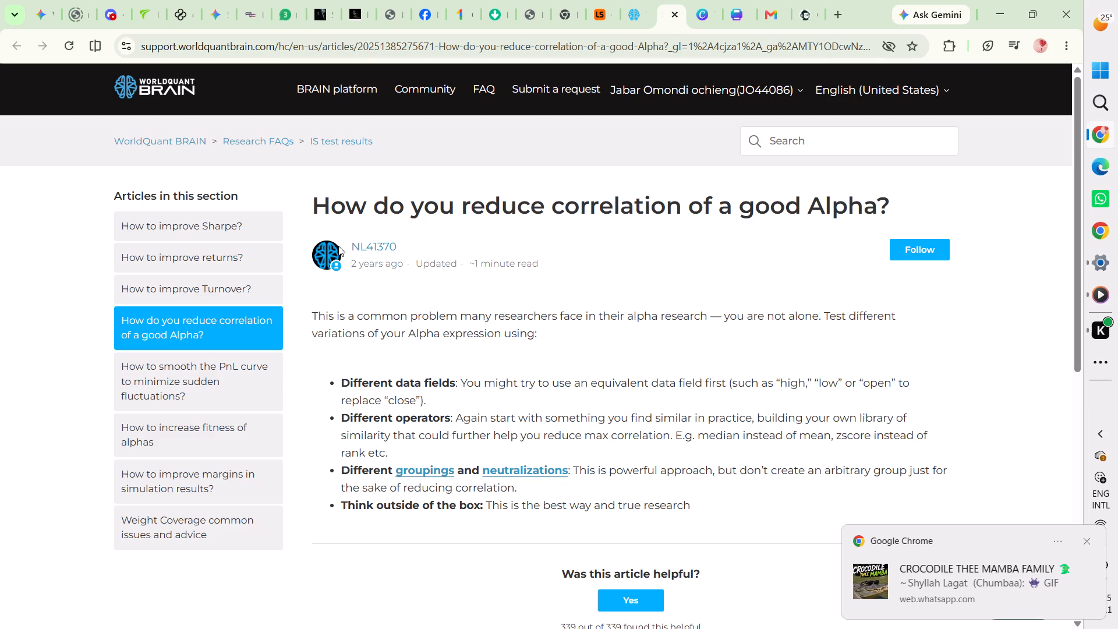
scroll(522, 395, "left", 1)
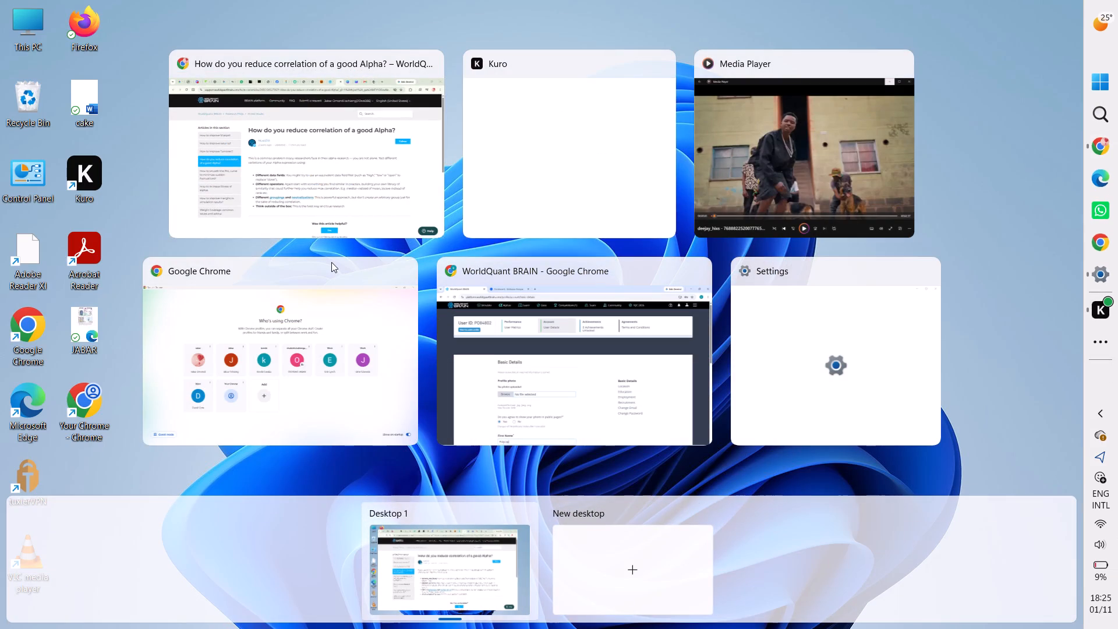
left_click(338, 211)
scroll(531, 260, "down", 2)
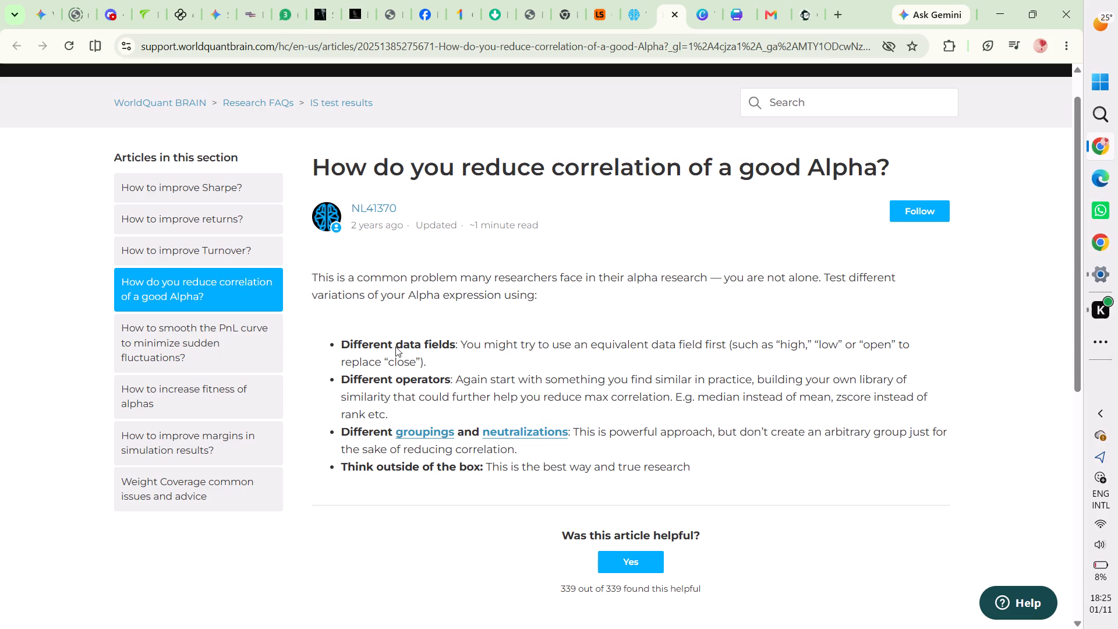
scroll(393, 349, "down", 1)
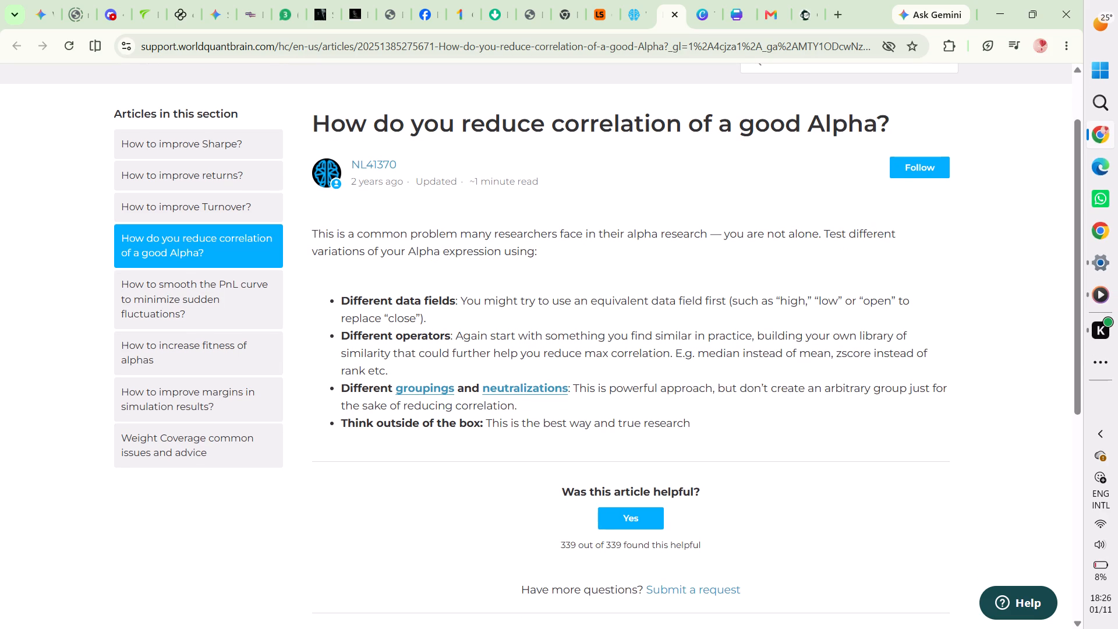
scroll(347, 366, "down", 1)
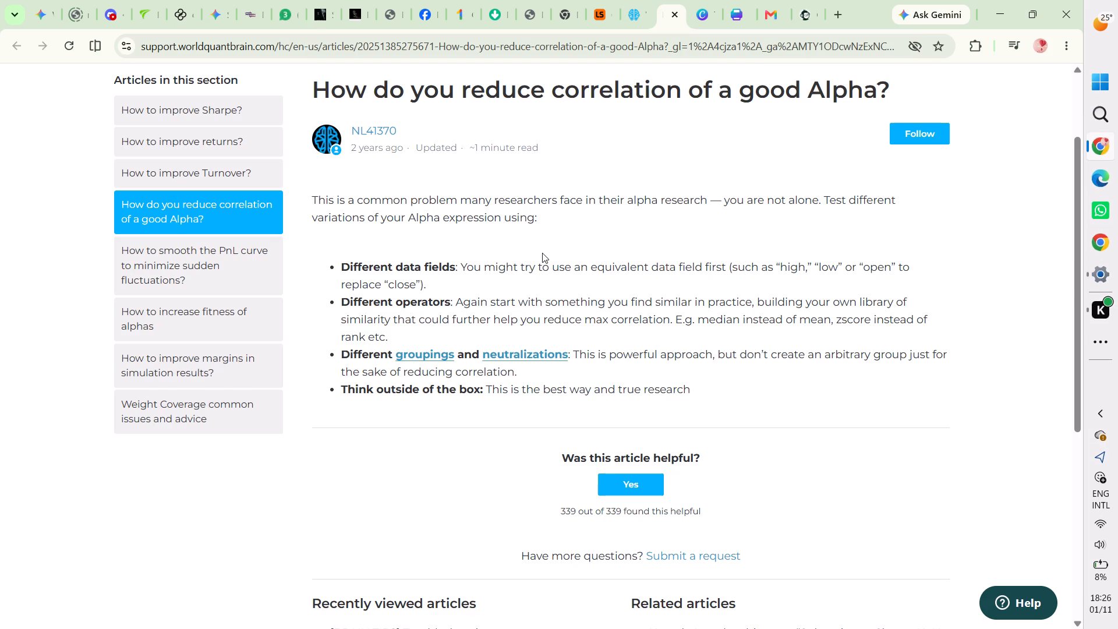
Follow the support article "How do you reduce correlation of a good Alpha?".
left_click(898, 128)
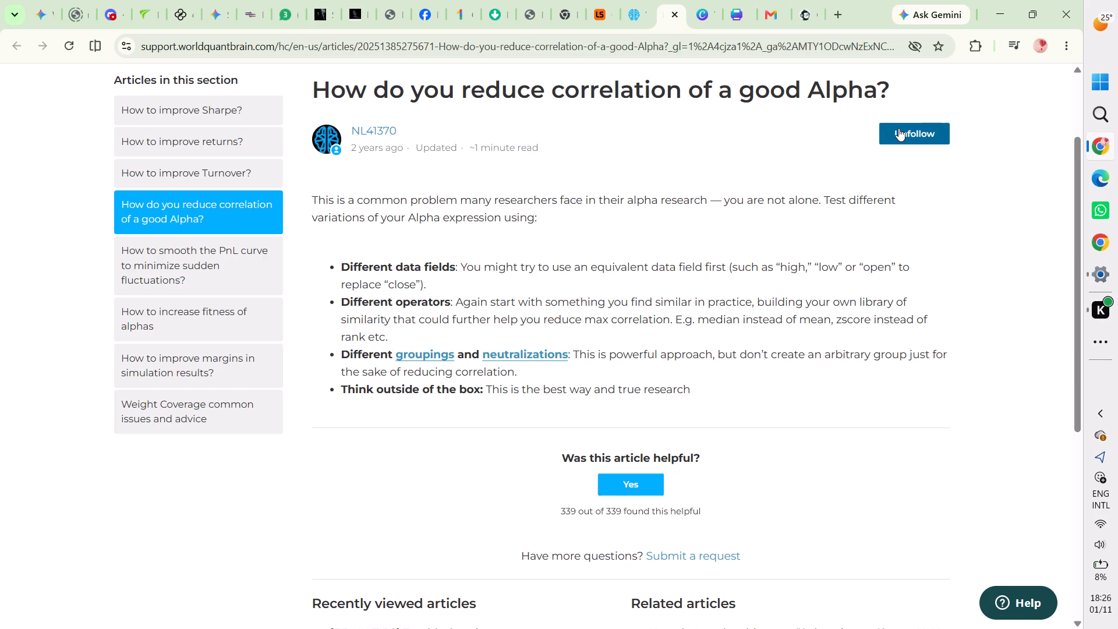
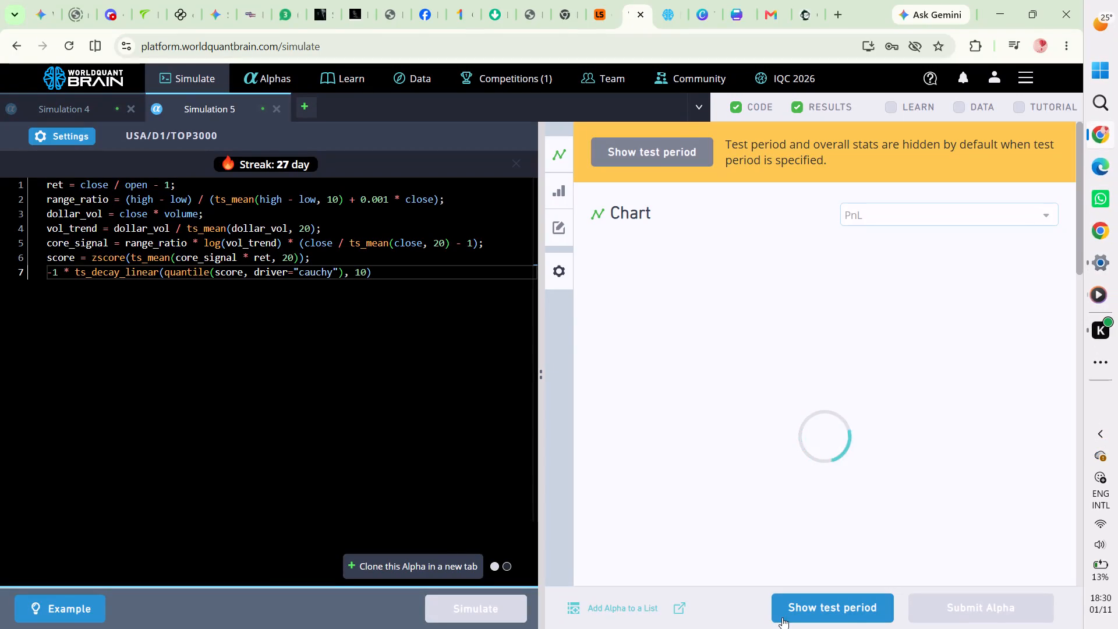
Reveal the test period results of the Simulation 5 alpha and try to submit the alpha.
left_click(829, 610)
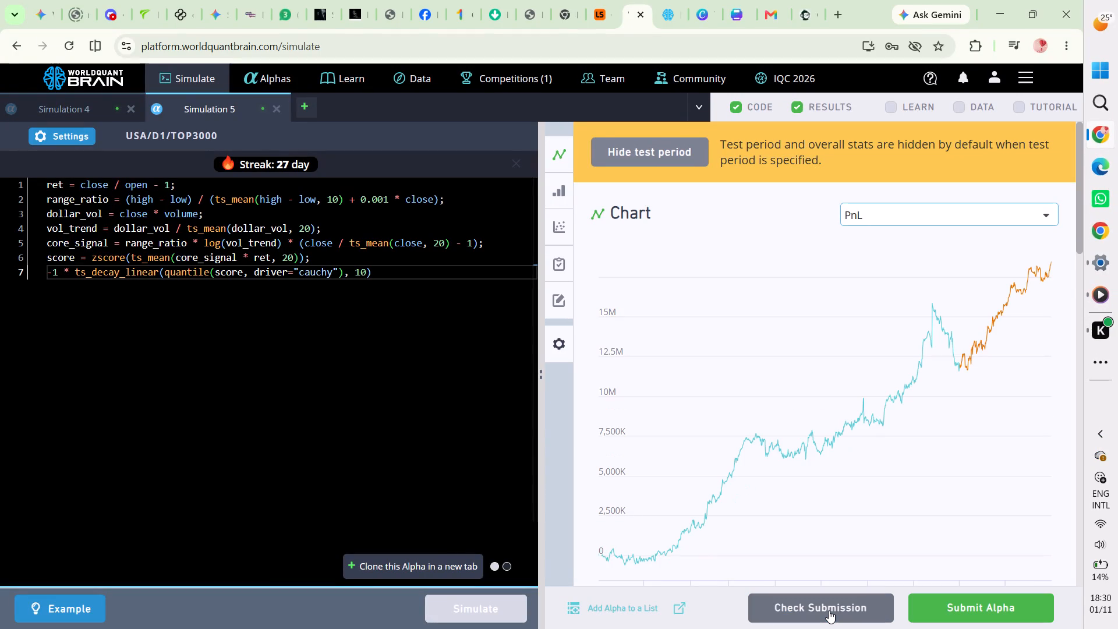
left_click(974, 596)
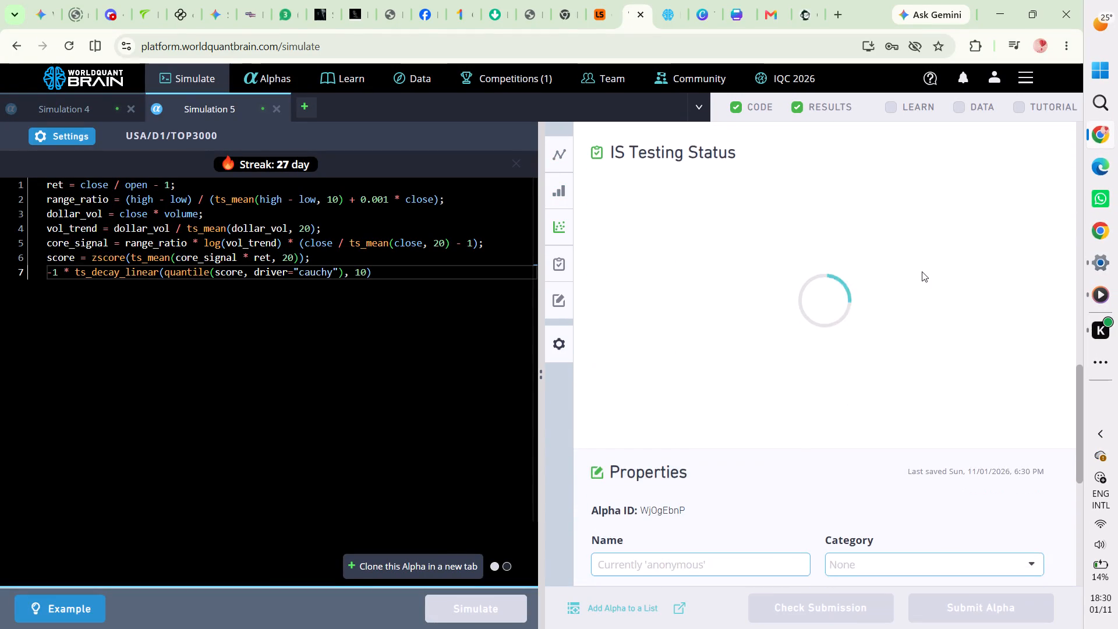
Expand the failed test under IS Testing Status to examine why the alpha was rejected.
scroll(922, 271, "up", 7)
scroll(922, 271, "down", 3)
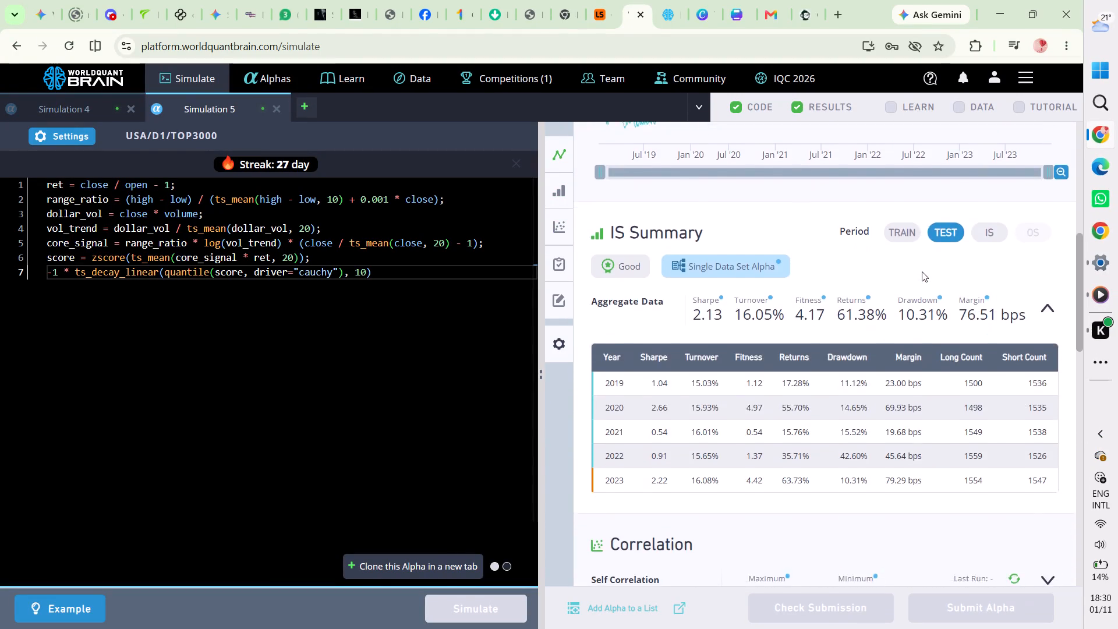
scroll(922, 271, "down", 3)
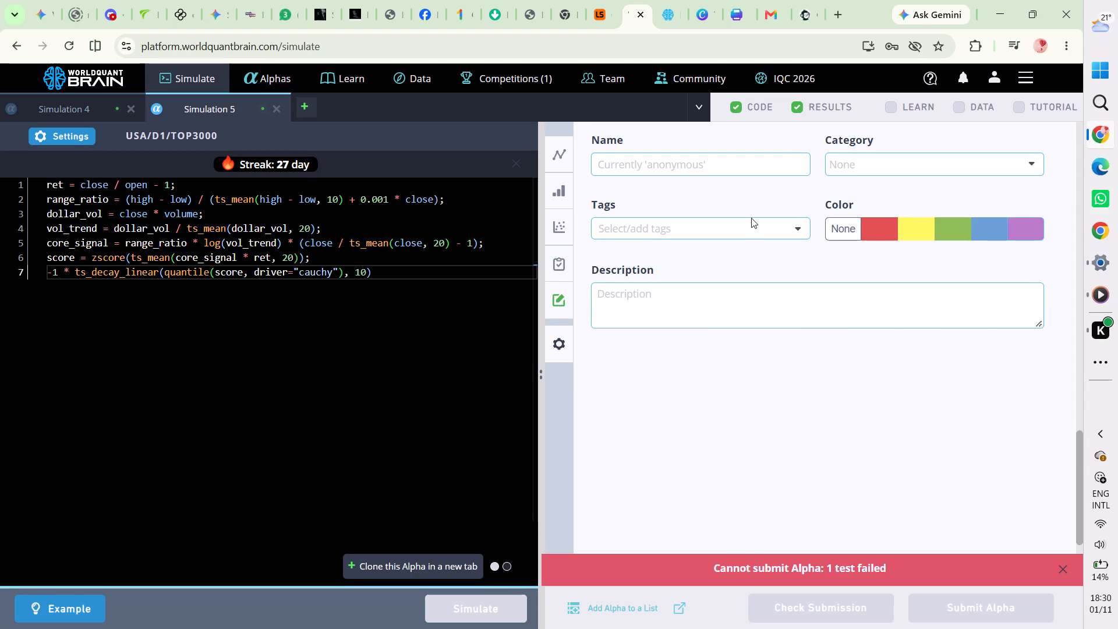
scroll(751, 218, "up", 2)
left_click(728, 288)
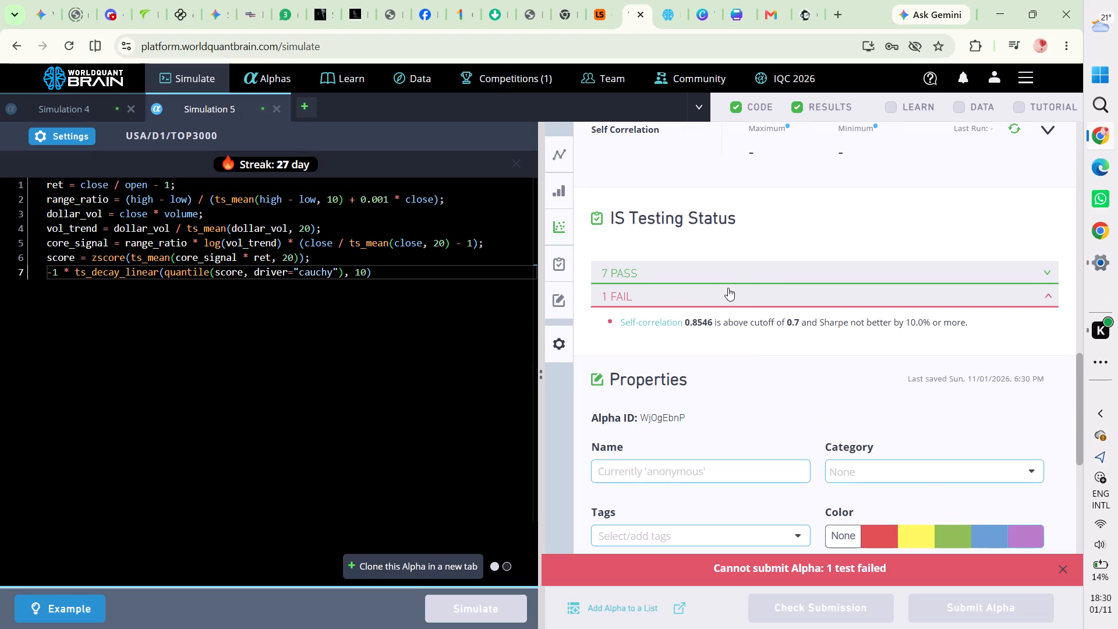
Set Simulation 5's neutralization to Industry, apply the settings and rerun the simulation.
left_click(85, 140)
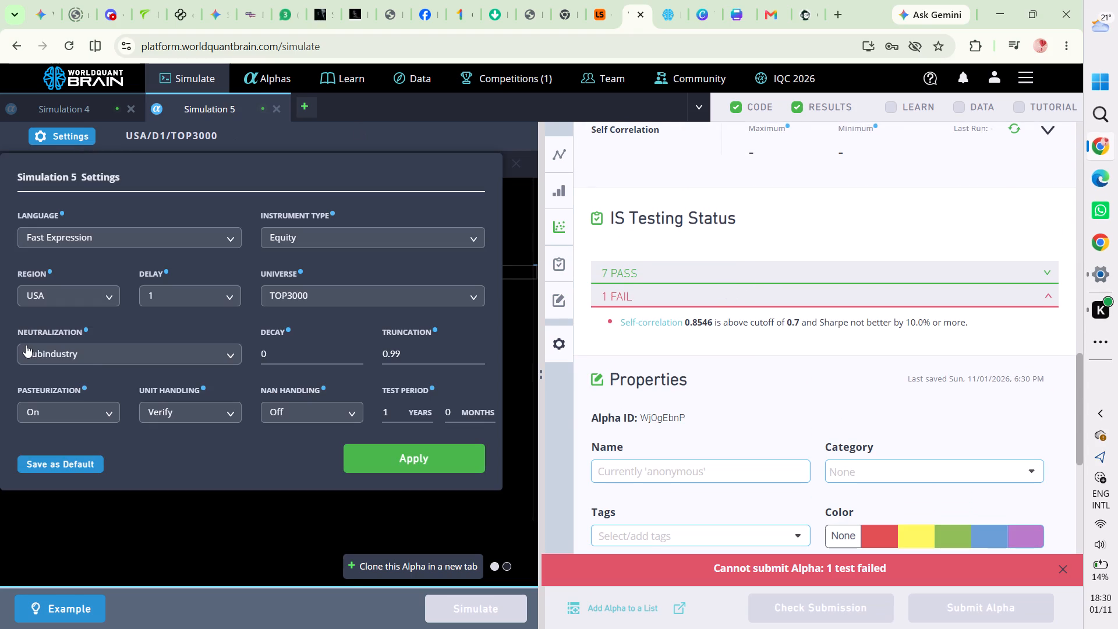
left_click(79, 356)
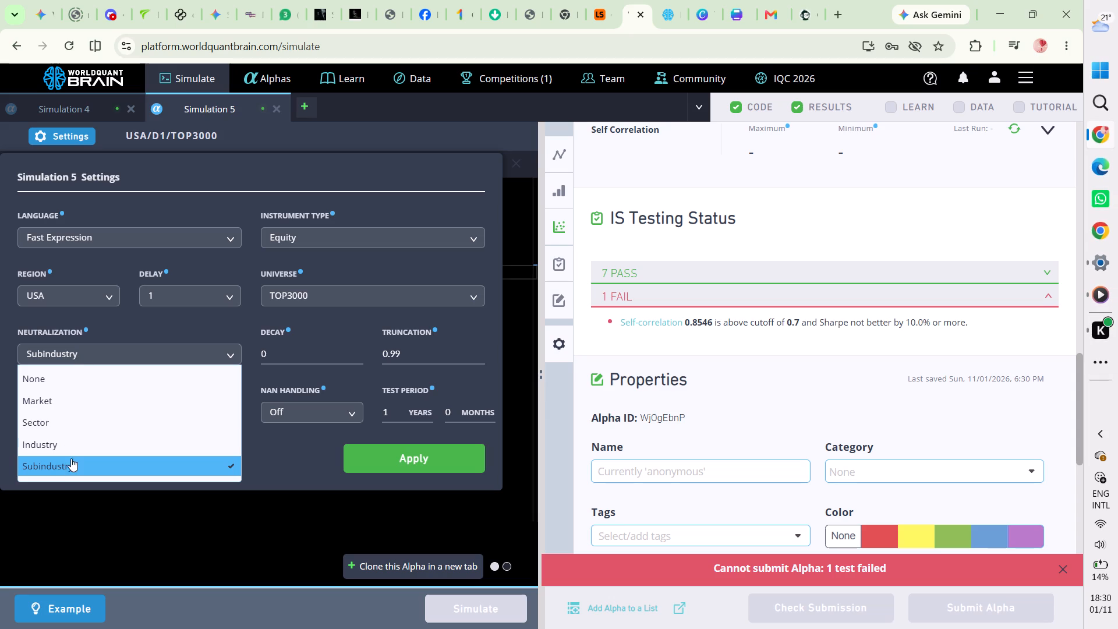
left_click(82, 436)
left_click(410, 448)
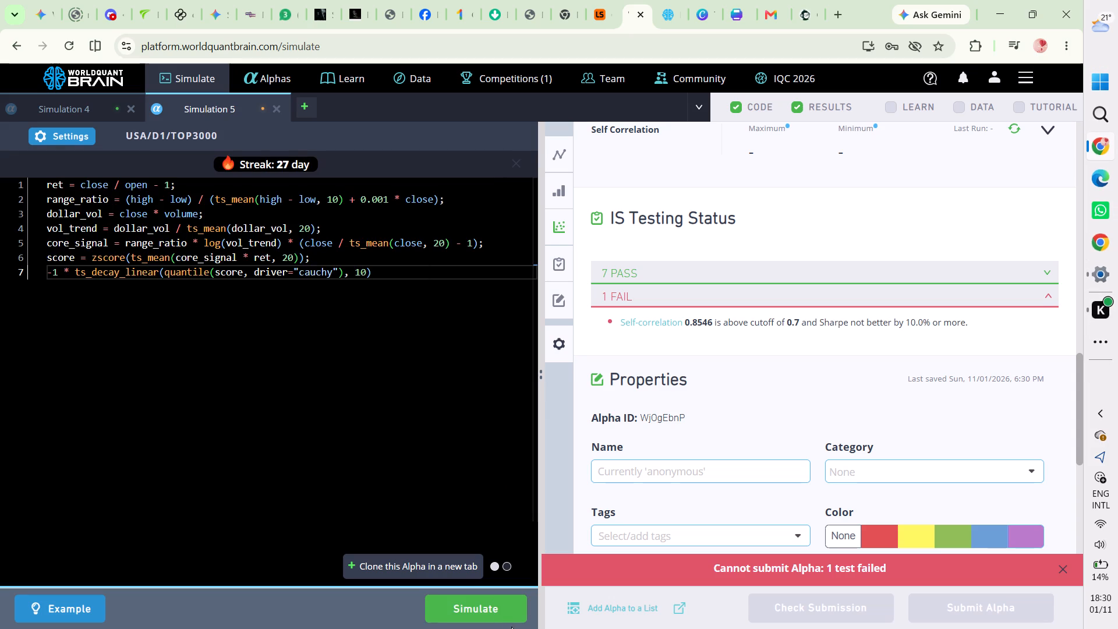
left_click(481, 607)
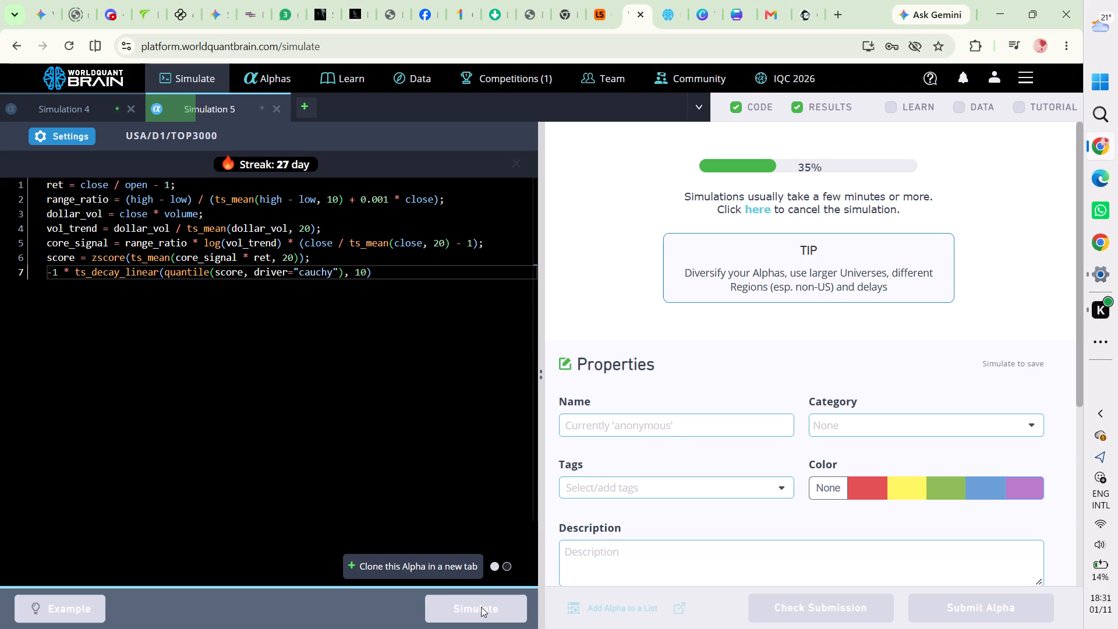
scroll(692, 303, "up", 2)
scroll(915, 365, "up", 3)
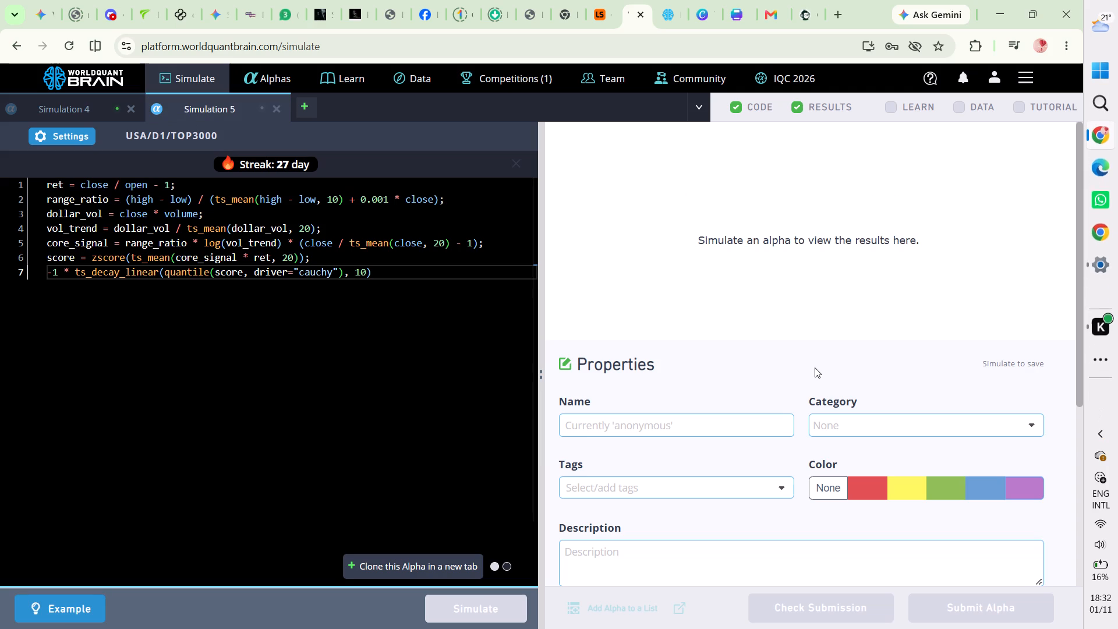
Reveal the test period results of the re-simulated Simulation 5 alpha and try to submit it.
scroll(815, 367, "down", 2)
scroll(815, 367, "up", 3)
scroll(815, 367, "down", 3)
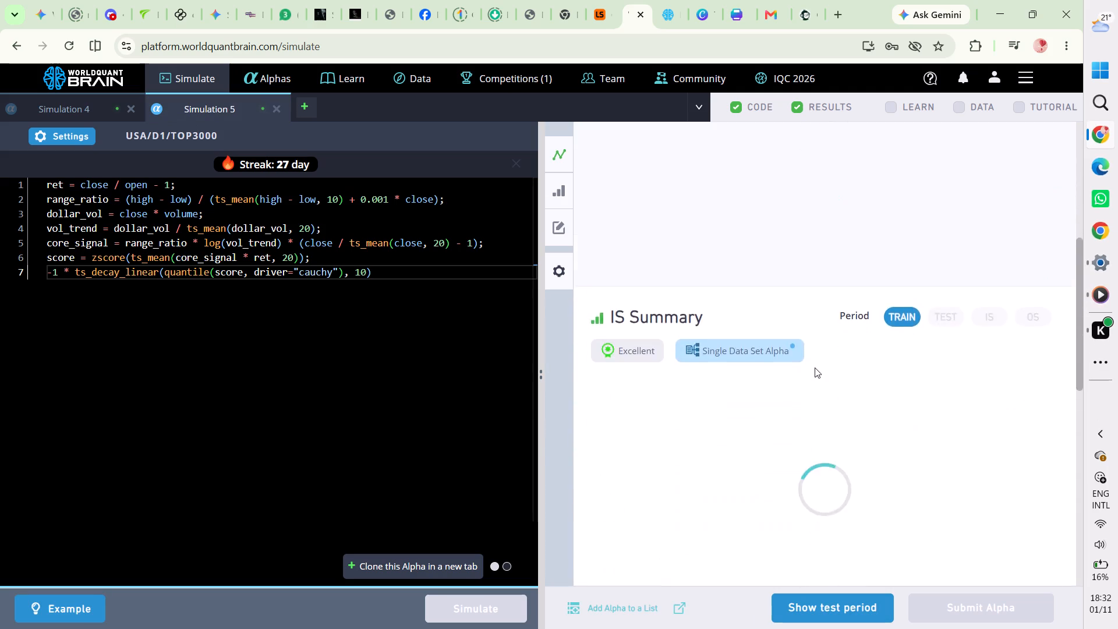
scroll(815, 367, "down", 3)
scroll(815, 367, "up", 1)
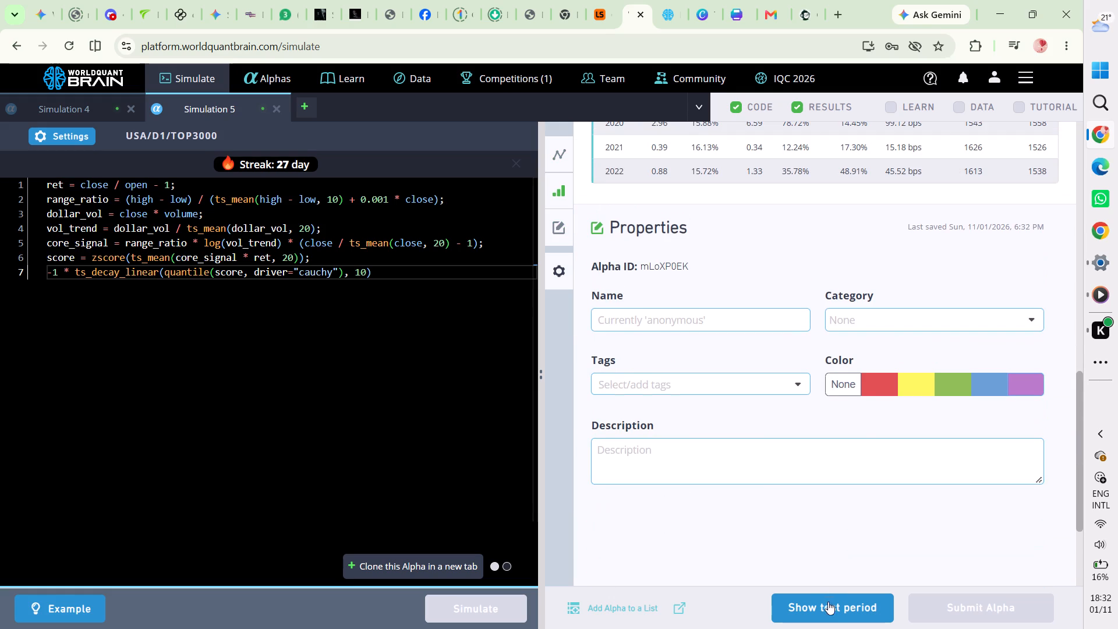
left_click(833, 607)
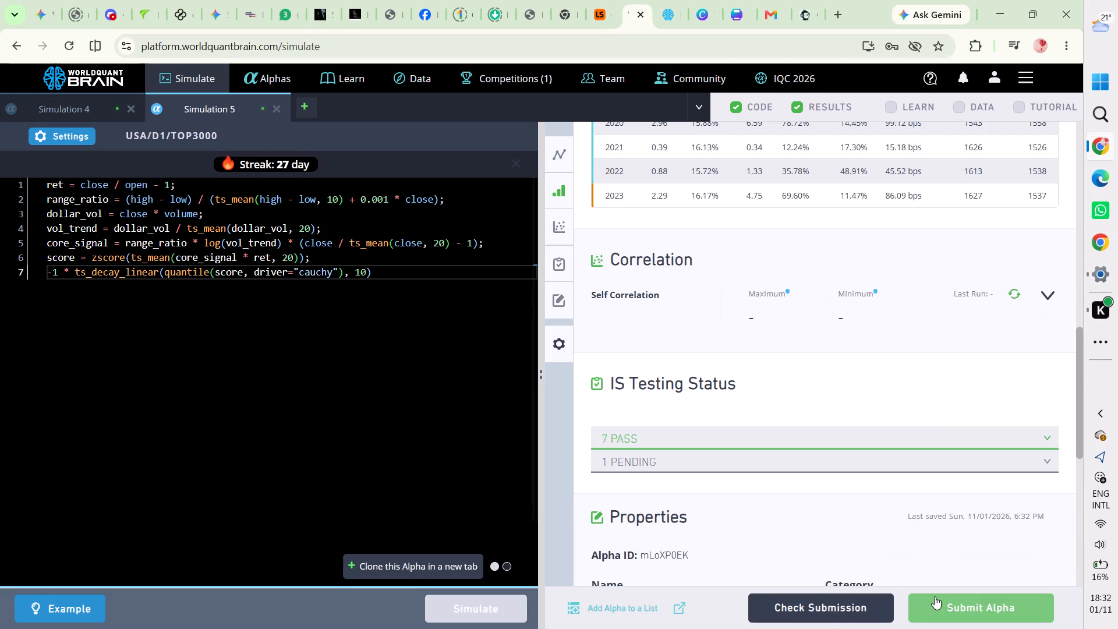
left_click(935, 596)
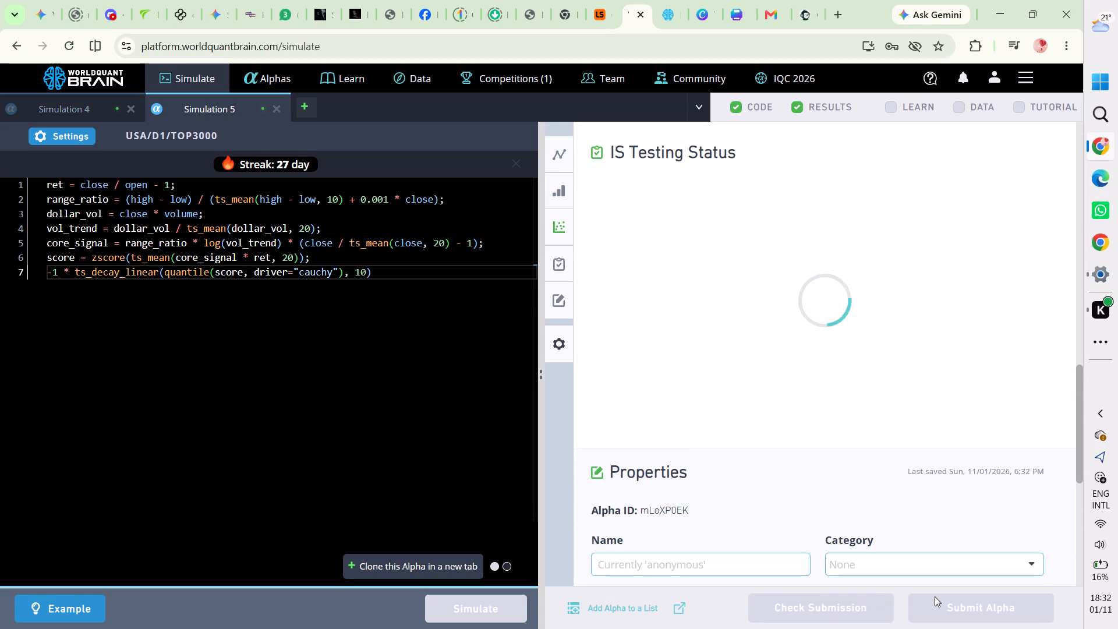
Examine the alpha's IS Testing Status and its PnL chart after the submission attempt.
scroll(864, 517, "down", 2)
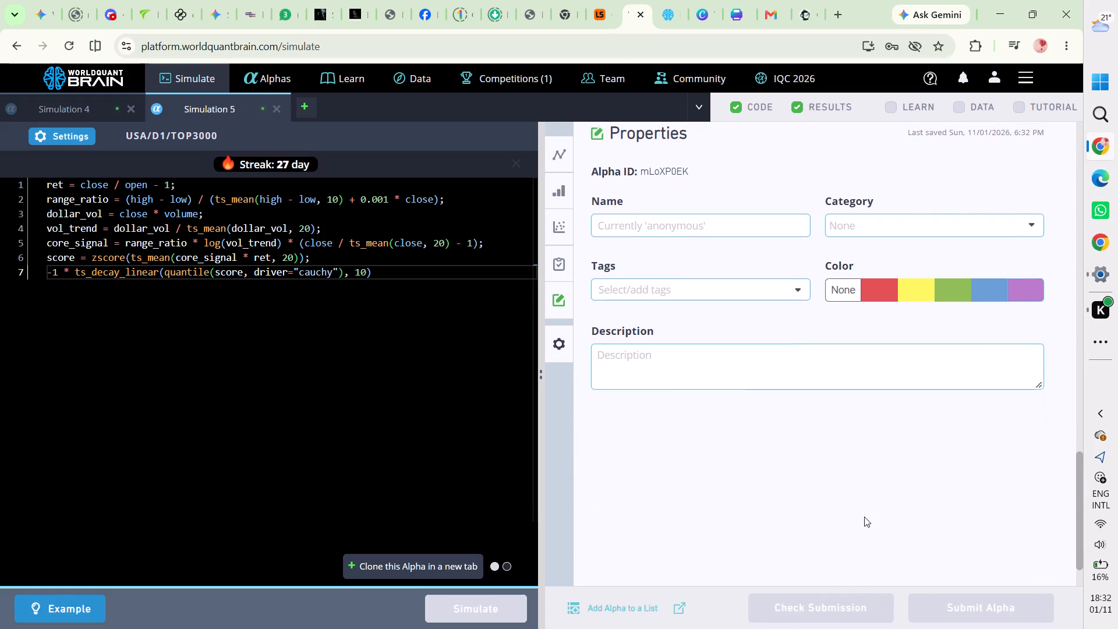
scroll(863, 515, "down", 1)
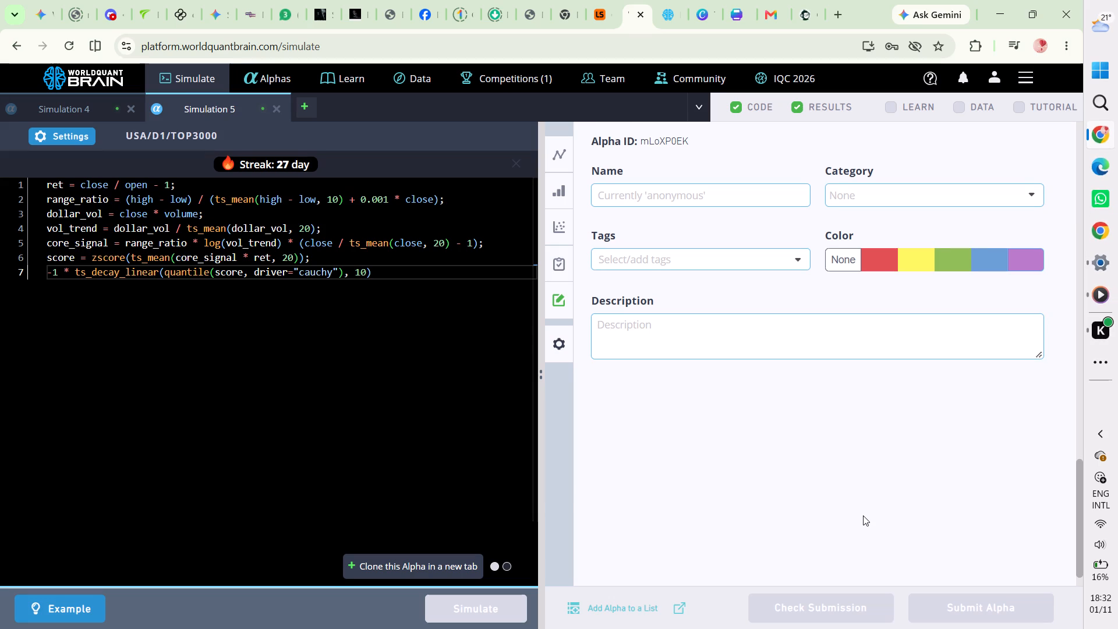
scroll(863, 515, "down", 2)
scroll(863, 515, "up", 4)
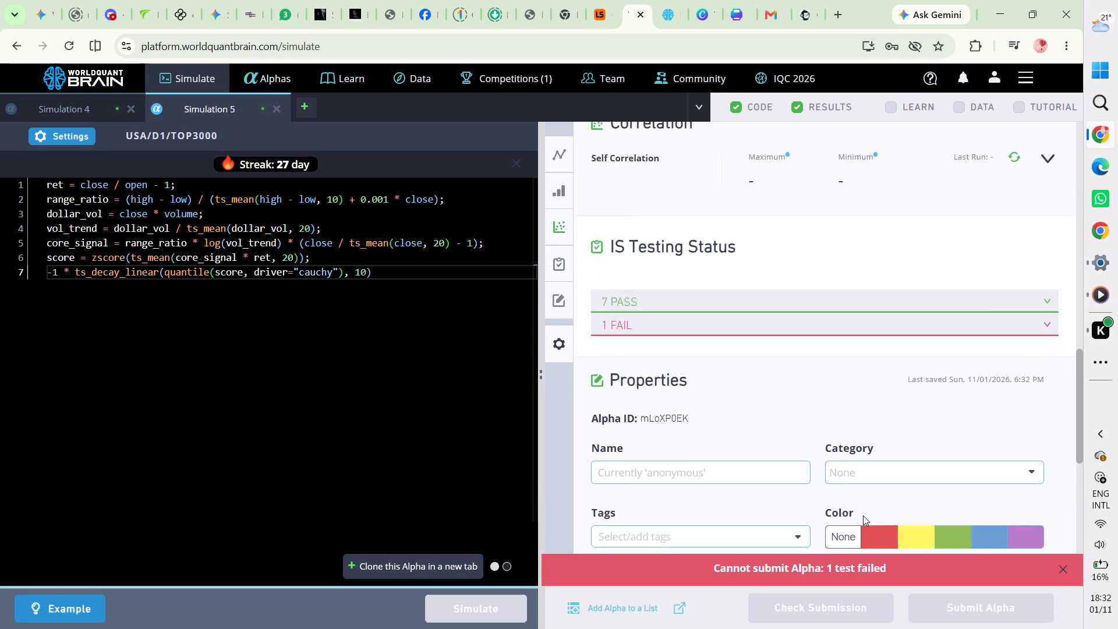
scroll(863, 515, "up", 7)
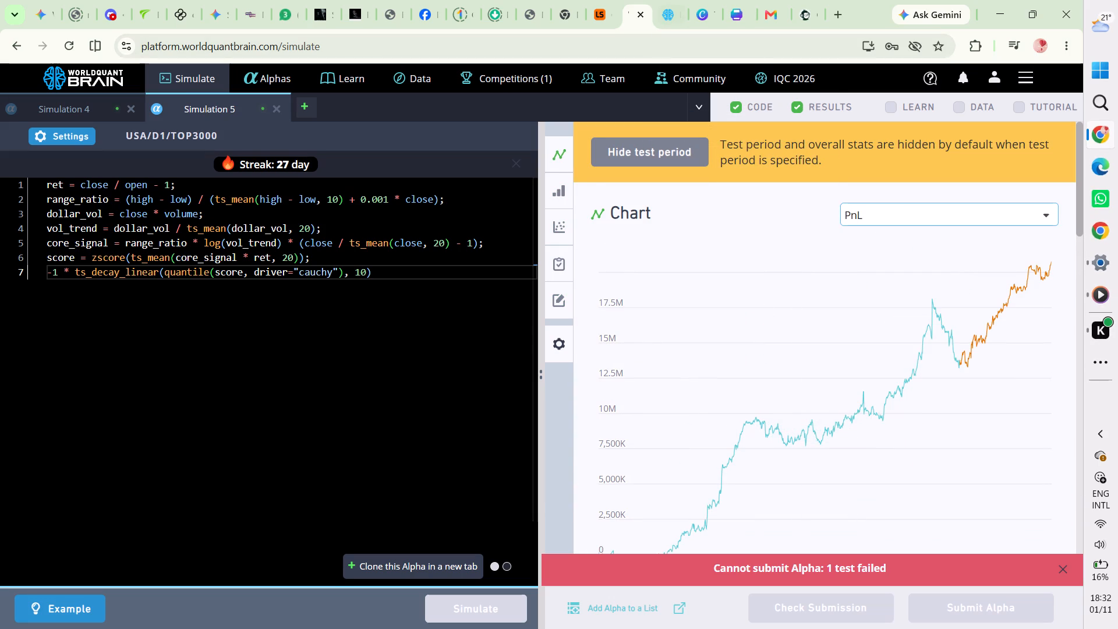
scroll(862, 334, "down", 1)
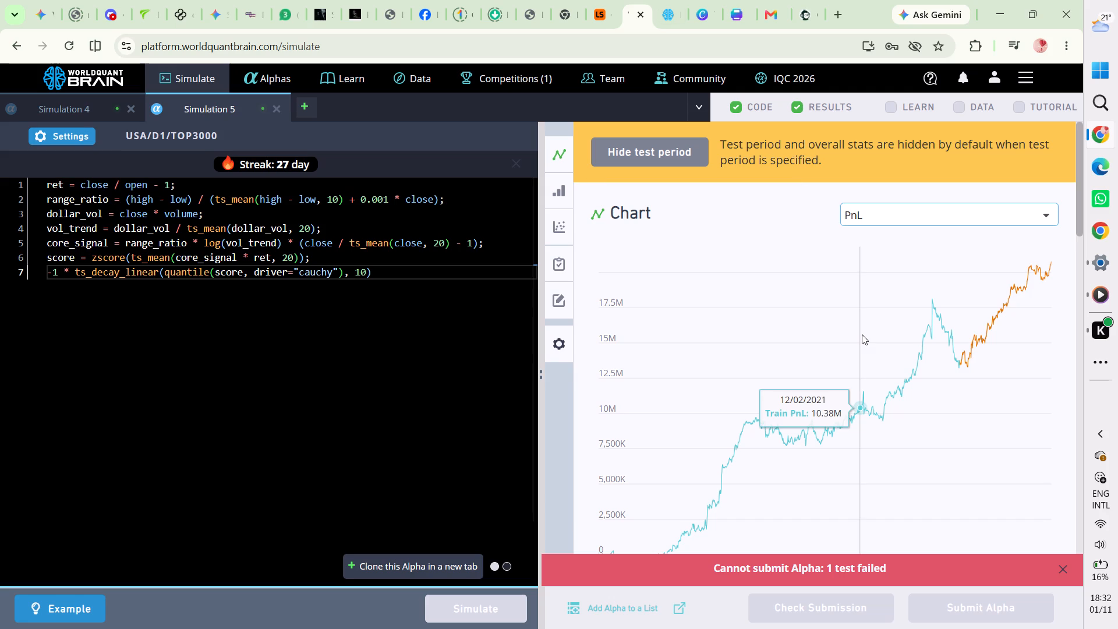
scroll(862, 334, "down", 1)
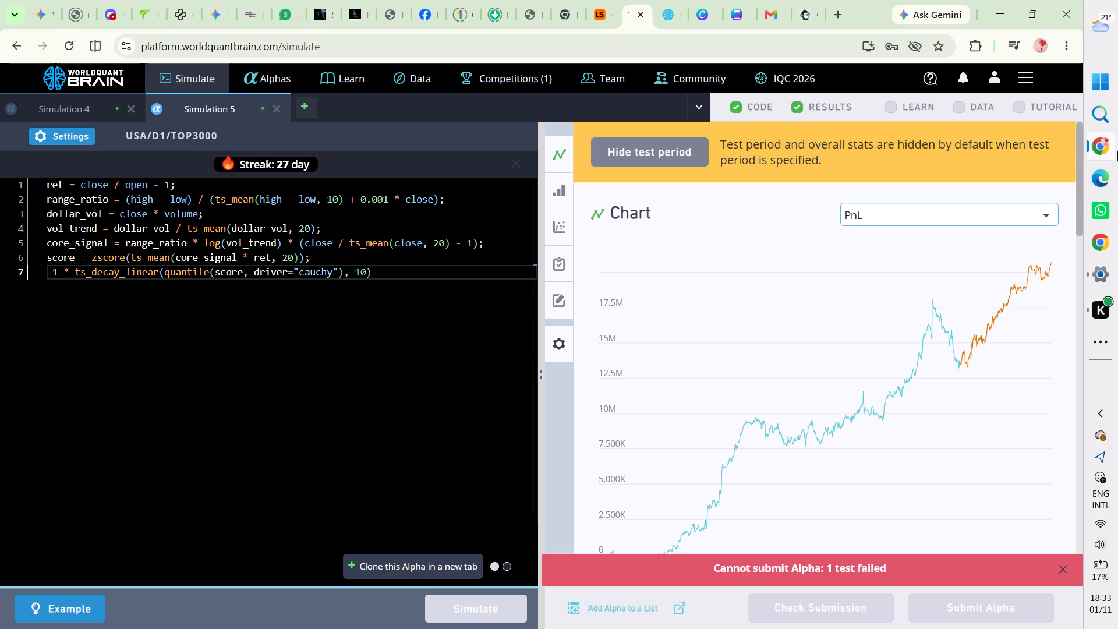
Show the tutorial page beside the Simulation 5 code.
left_click(1020, 114)
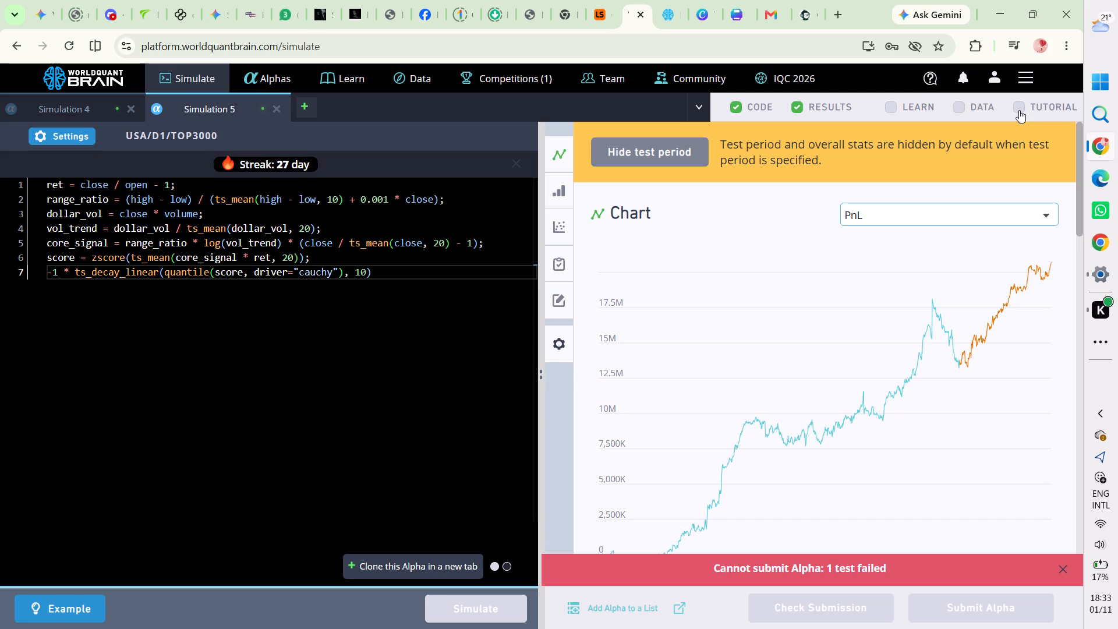
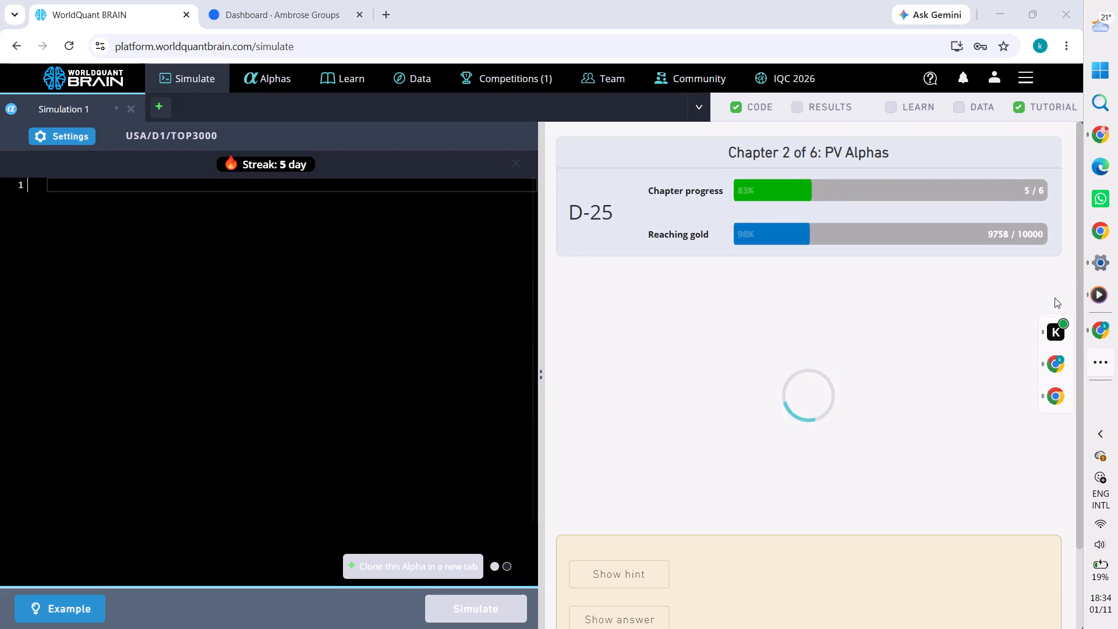
Switch to Media Player, play the recent track "Blaqbonez- Like Ice Spice", and minimise the player.
left_click(1095, 302)
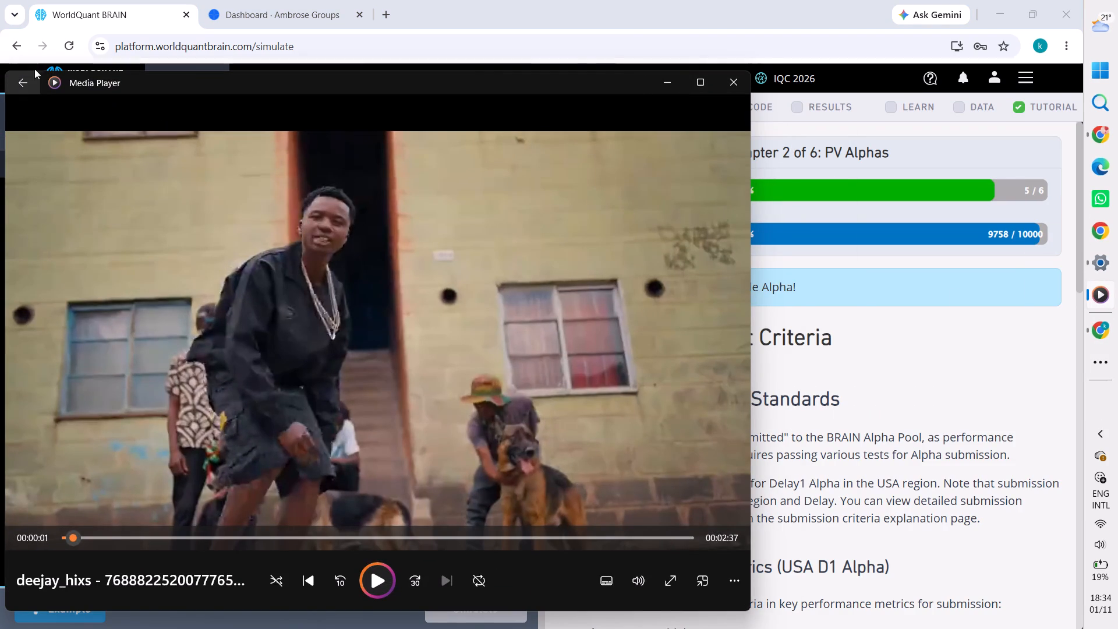
left_click(20, 83)
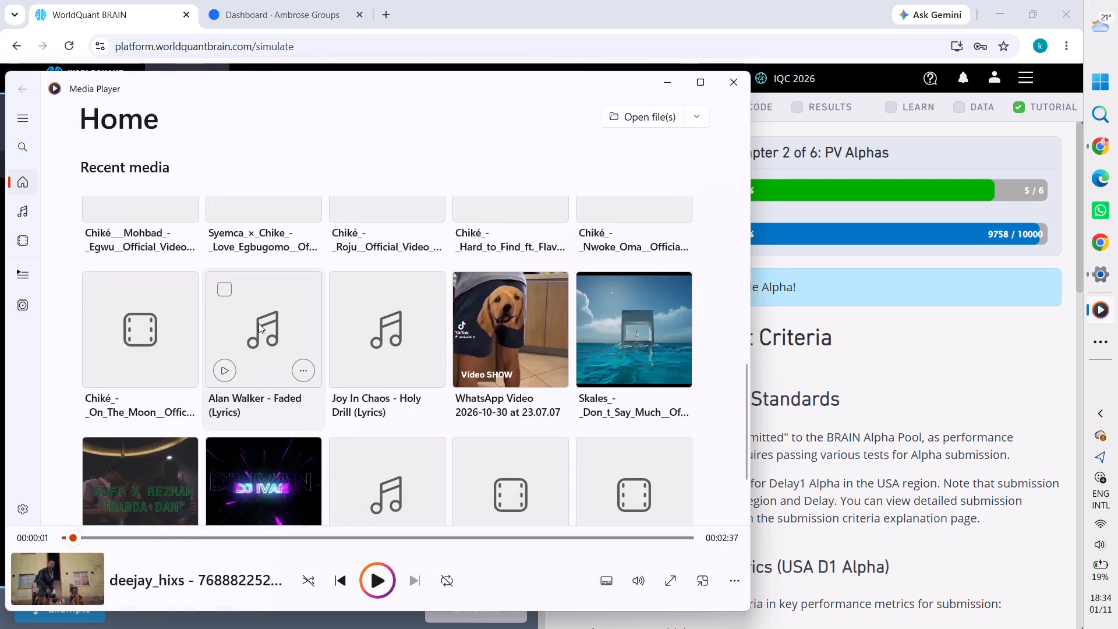
scroll(259, 323, "down", 3)
scroll(258, 357, "up", 2)
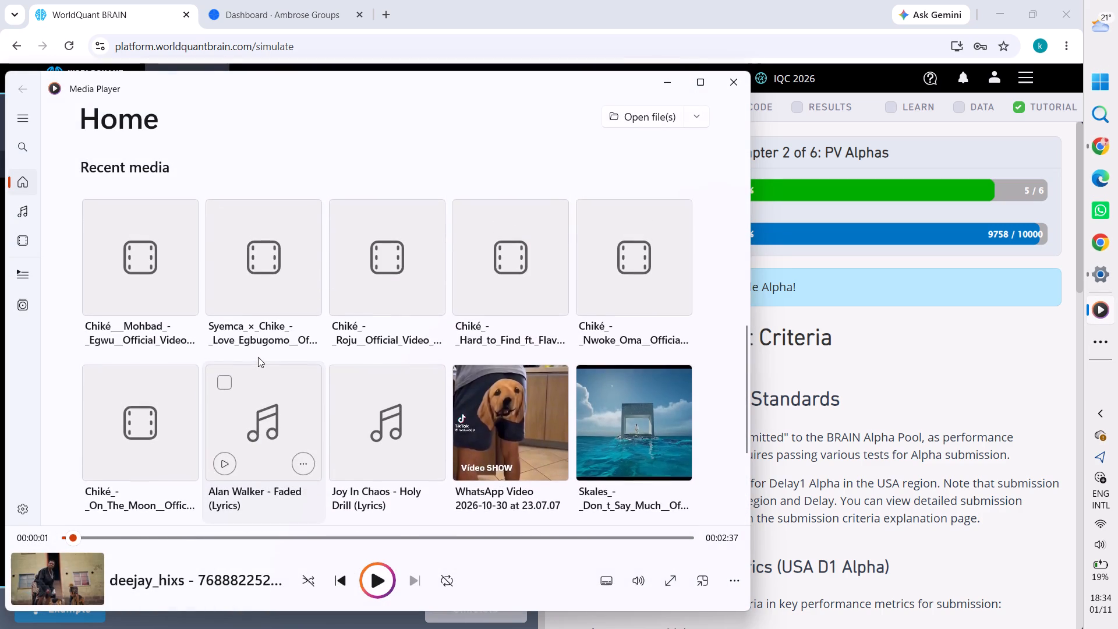
scroll(258, 357, "up", 3)
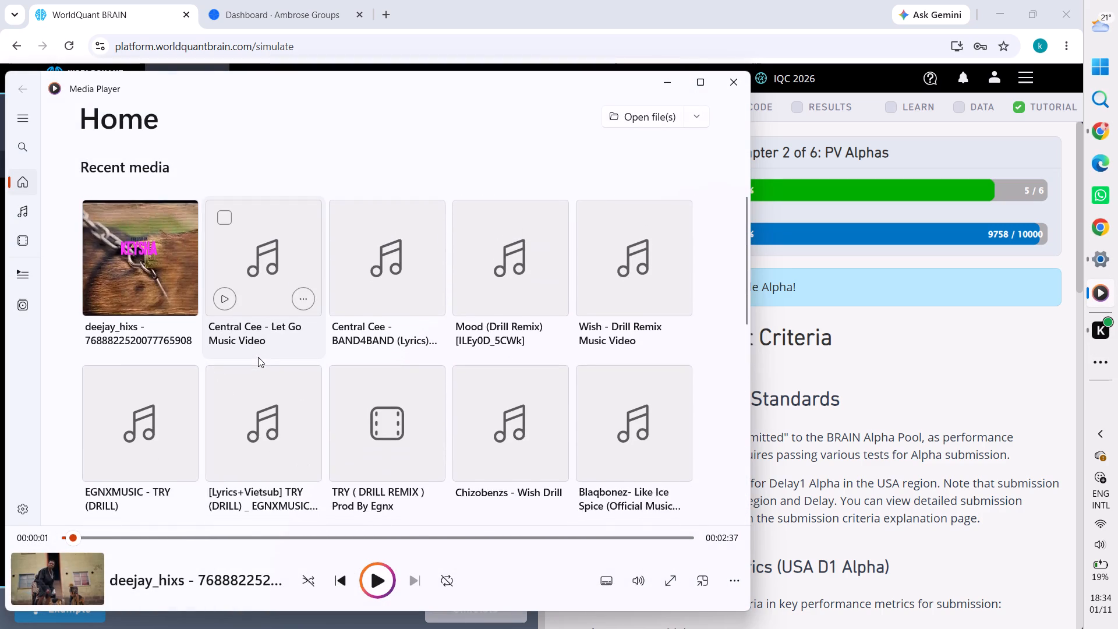
scroll(258, 357, "down", 5)
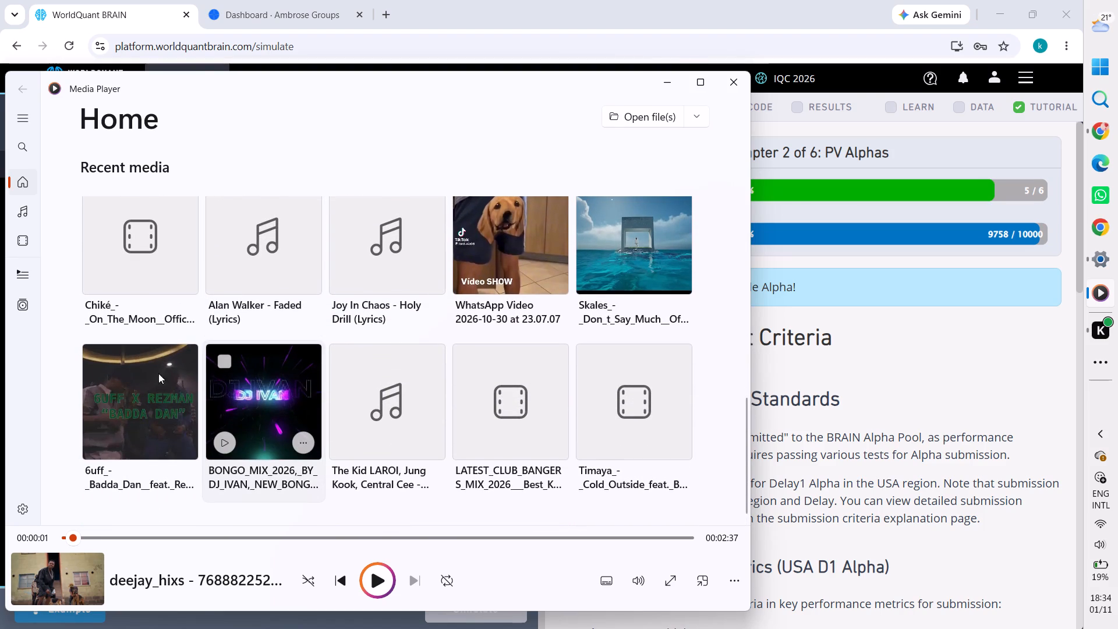
scroll(169, 405, "up", 2)
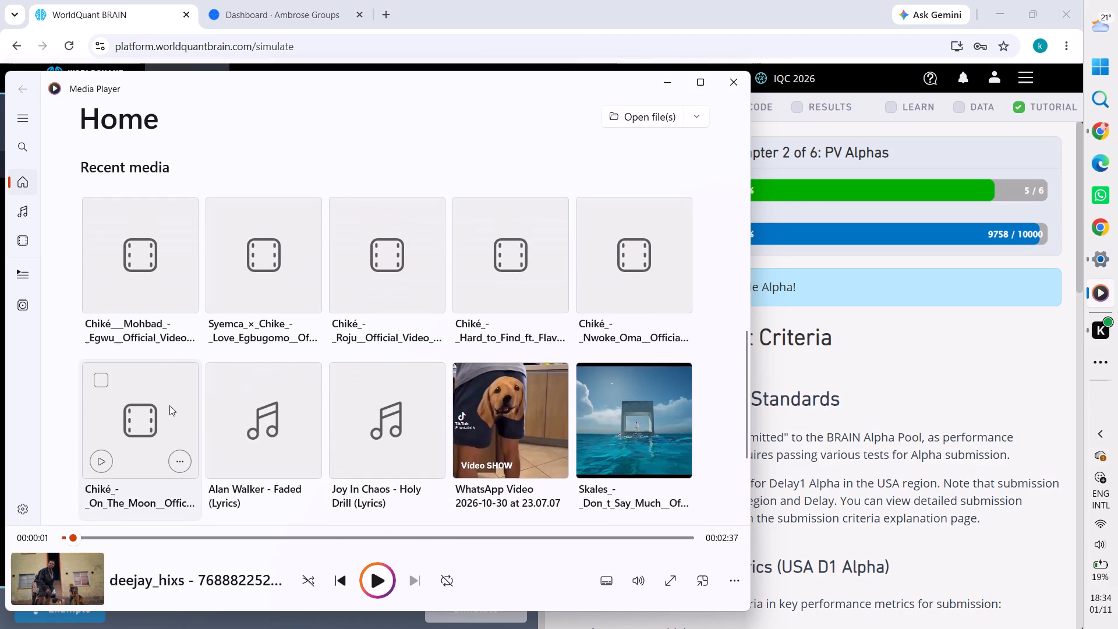
scroll(169, 405, "up", 2)
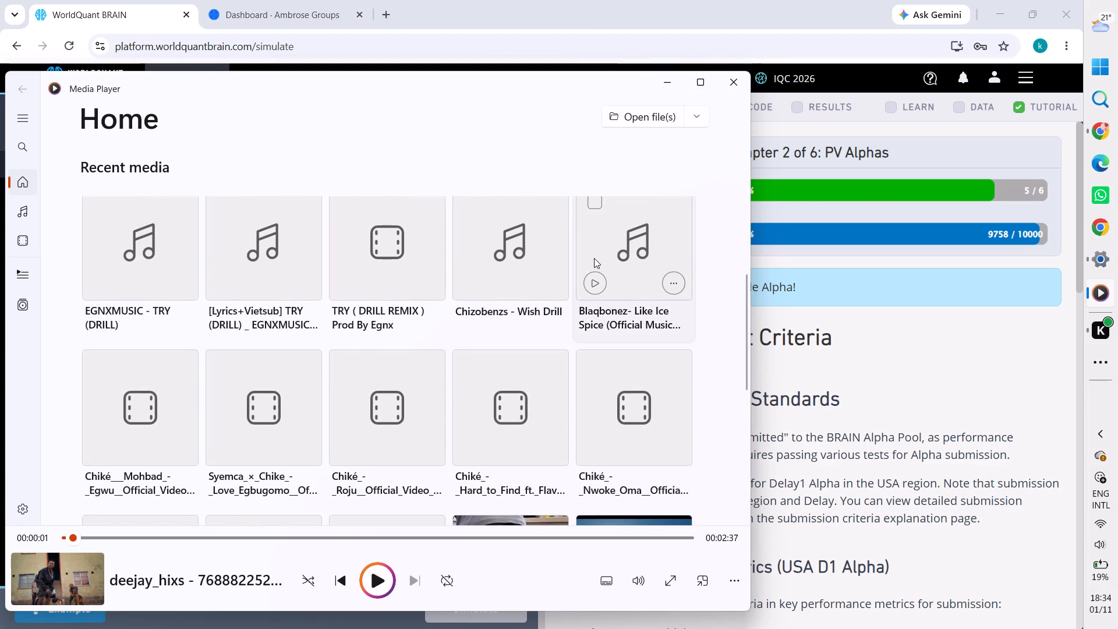
double_click(592, 258)
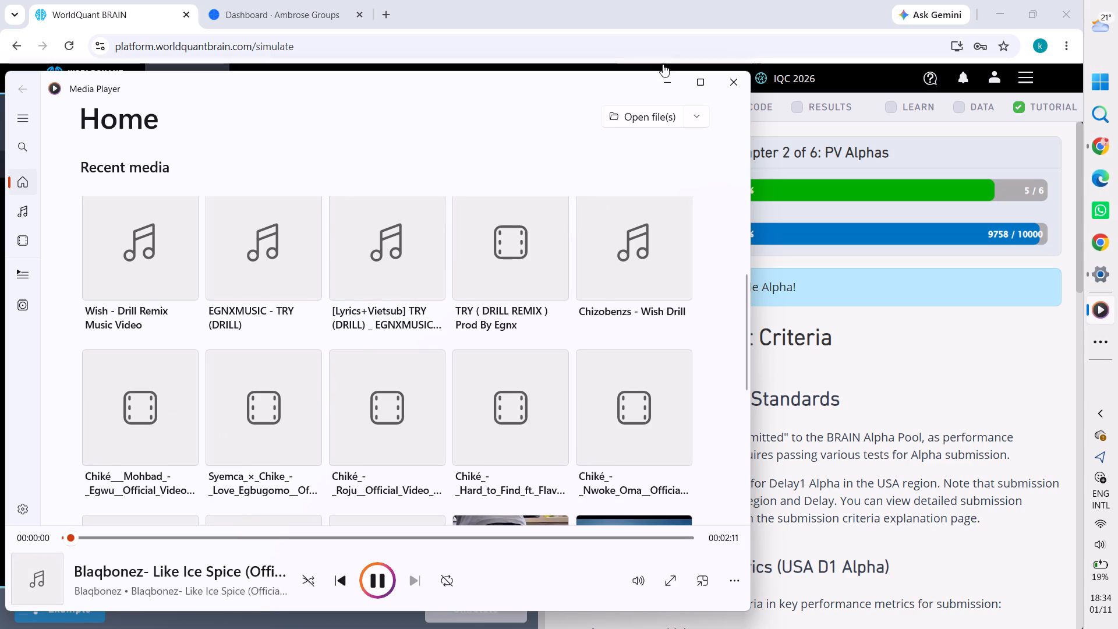
left_click(664, 76)
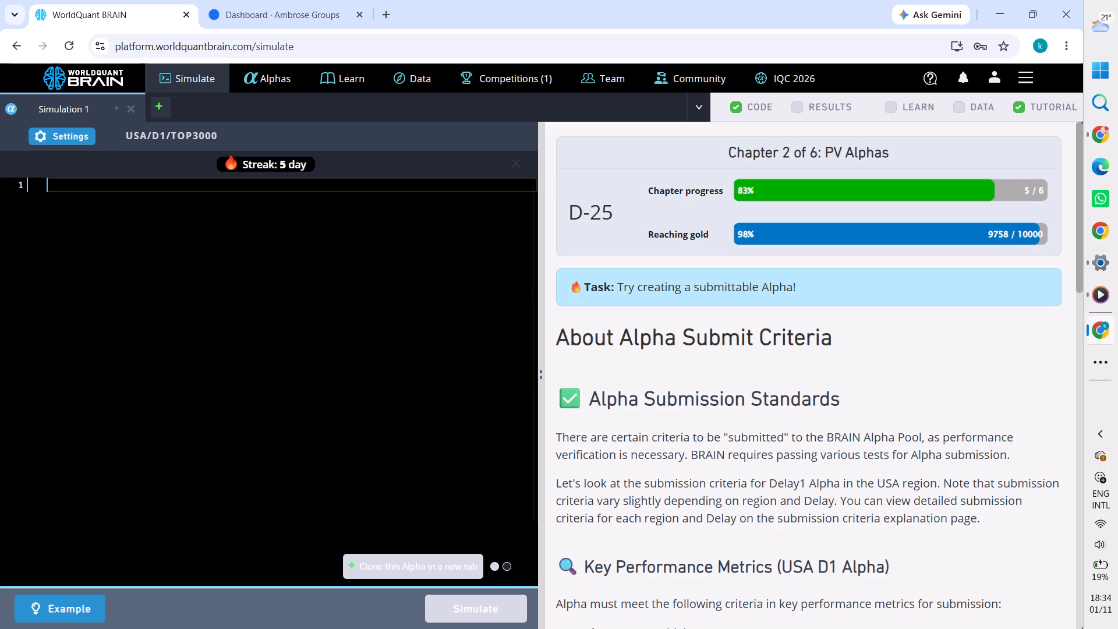
Reveal the hint and answer of the tutorial's submittable Alpha task and read its instructions and validation tests.
scroll(988, 370, "down", 5)
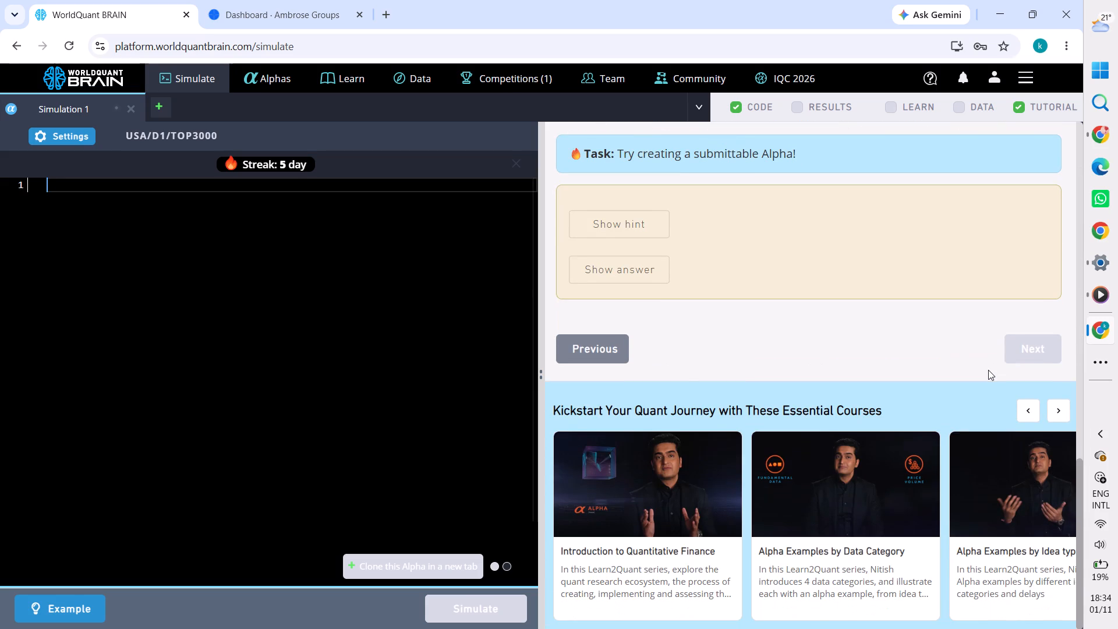
scroll(988, 370, "up", 1)
left_click(631, 211)
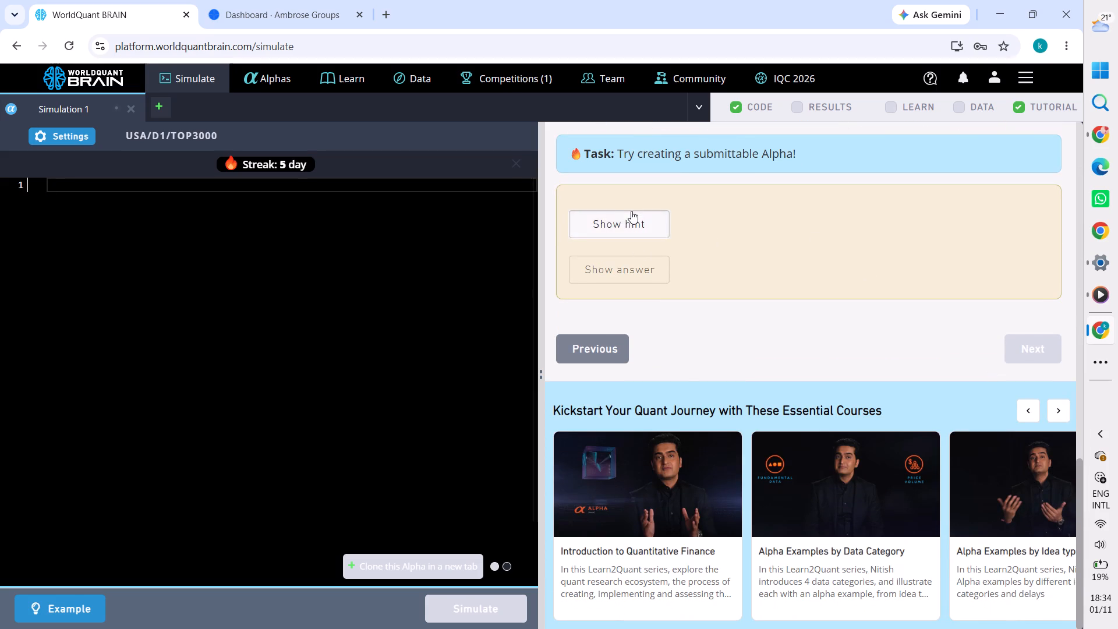
left_click(639, 255)
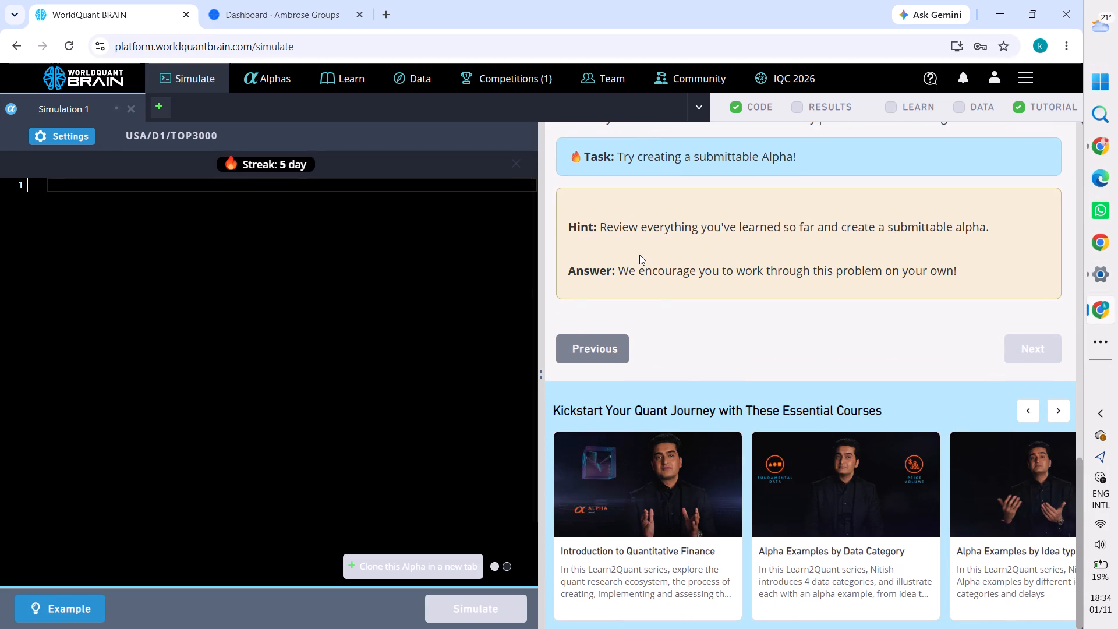
scroll(688, 236, "up", 2)
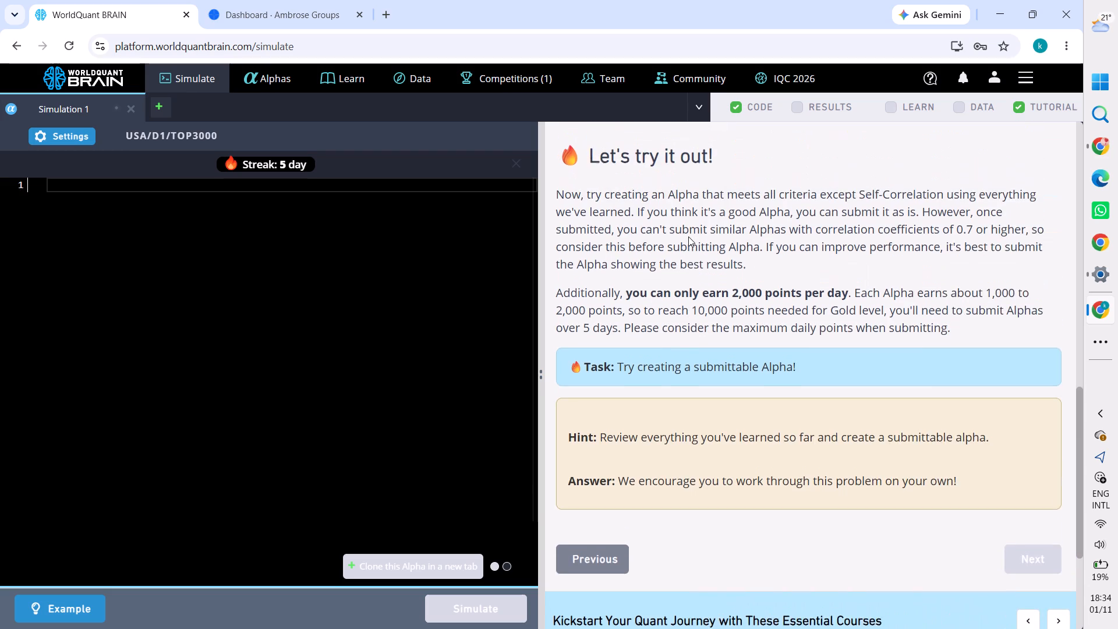
scroll(688, 236, "up", 1)
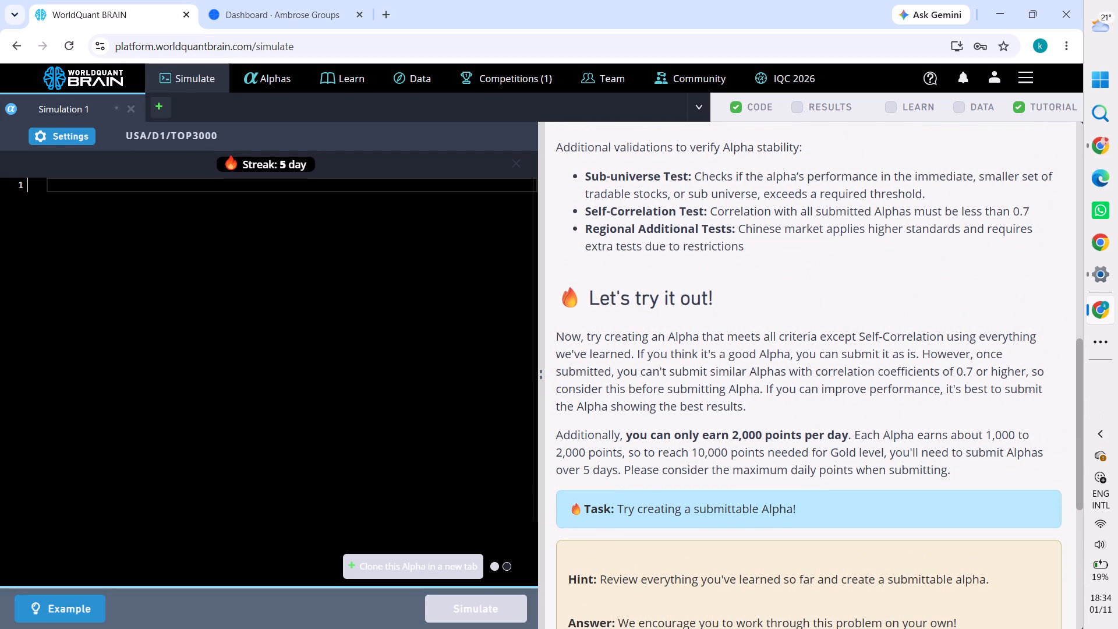
Open a new browser tab alongside the WorldQuant BRAIN simulation page.
scroll(440, 270, "up", 2)
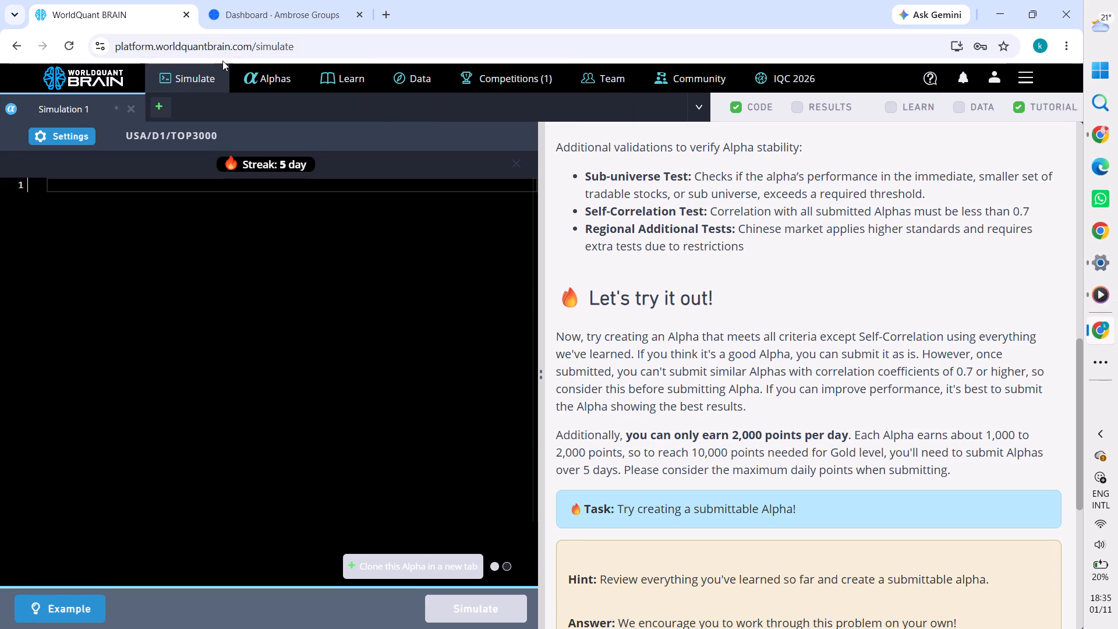
left_click(387, 8)
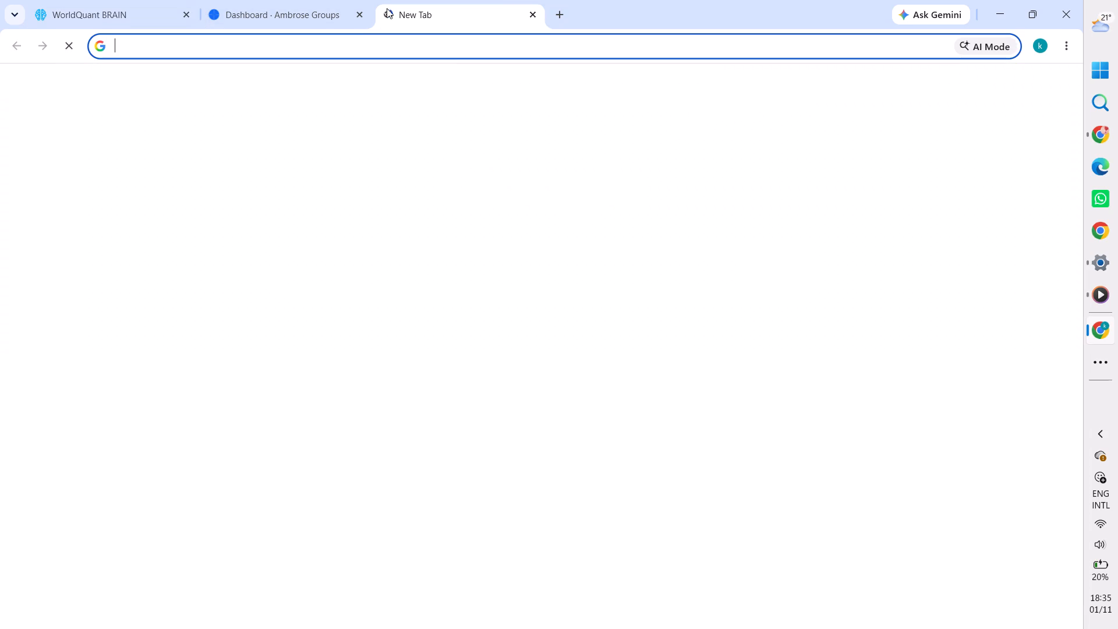
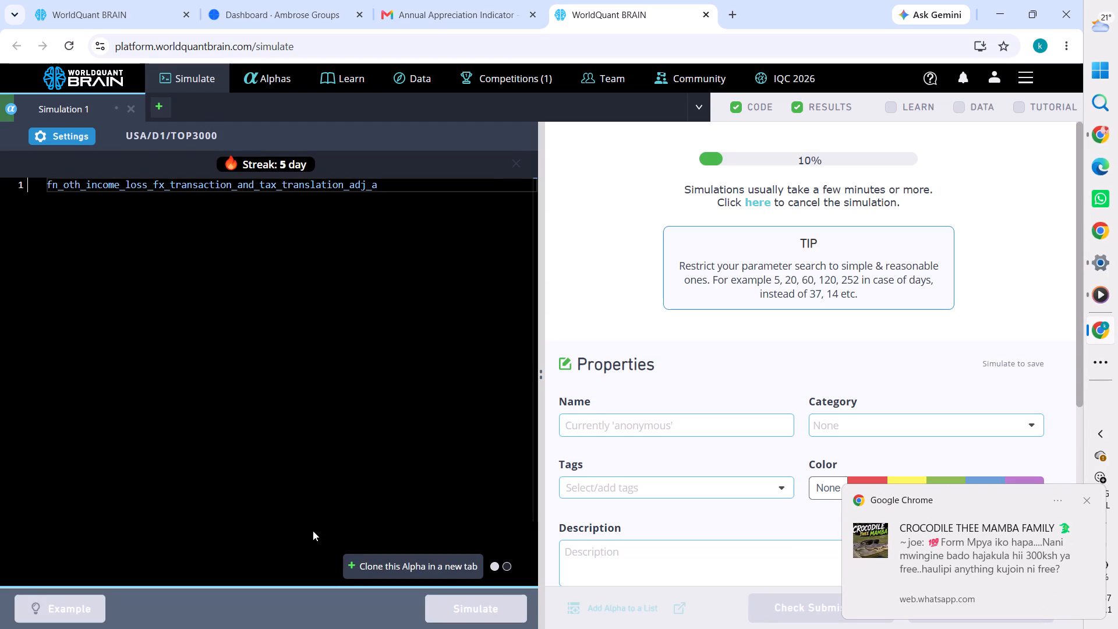
Clone the fn_oth_income_loss_fx_transaction_and_tax_translation_adj_a alpha into a new simulation and apply Market neutralization to the clone.
left_click(354, 557)
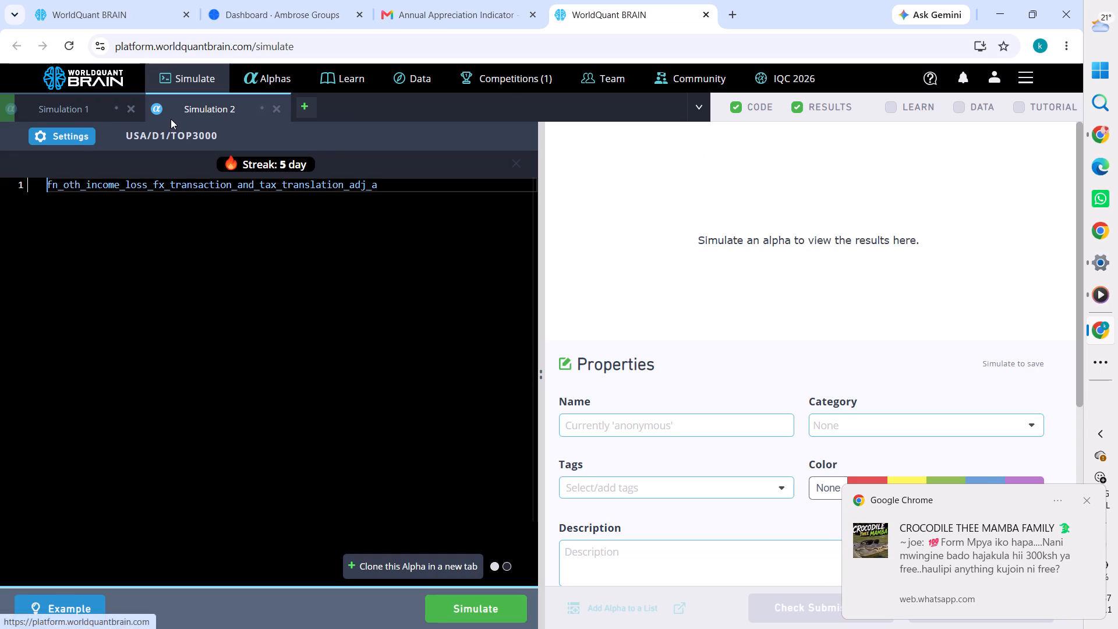
left_click(73, 140)
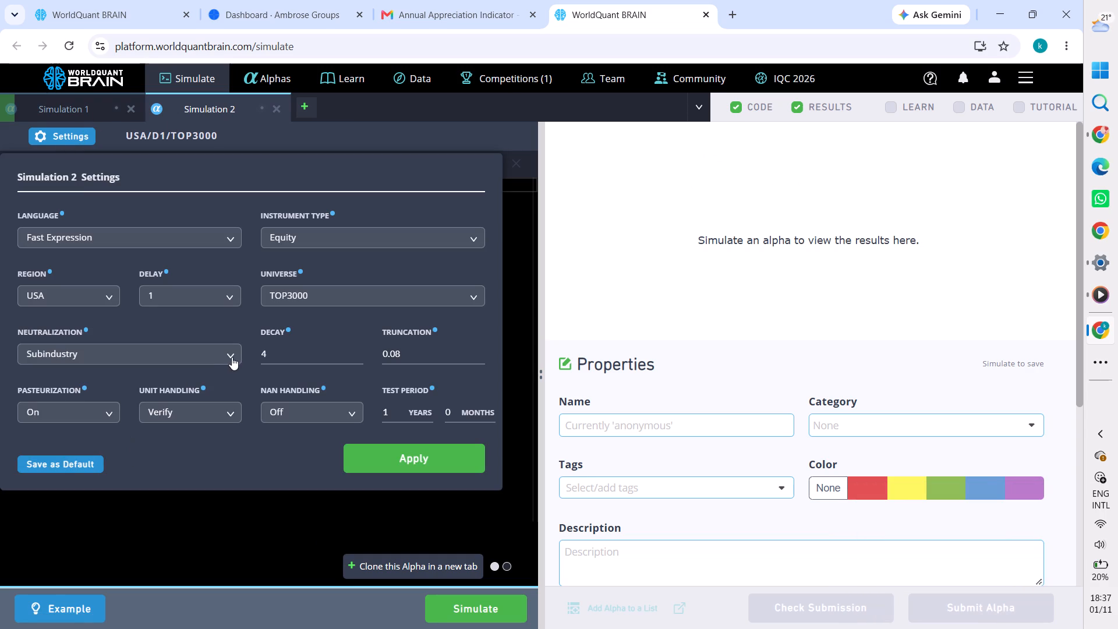
left_click(228, 344)
left_click(135, 404)
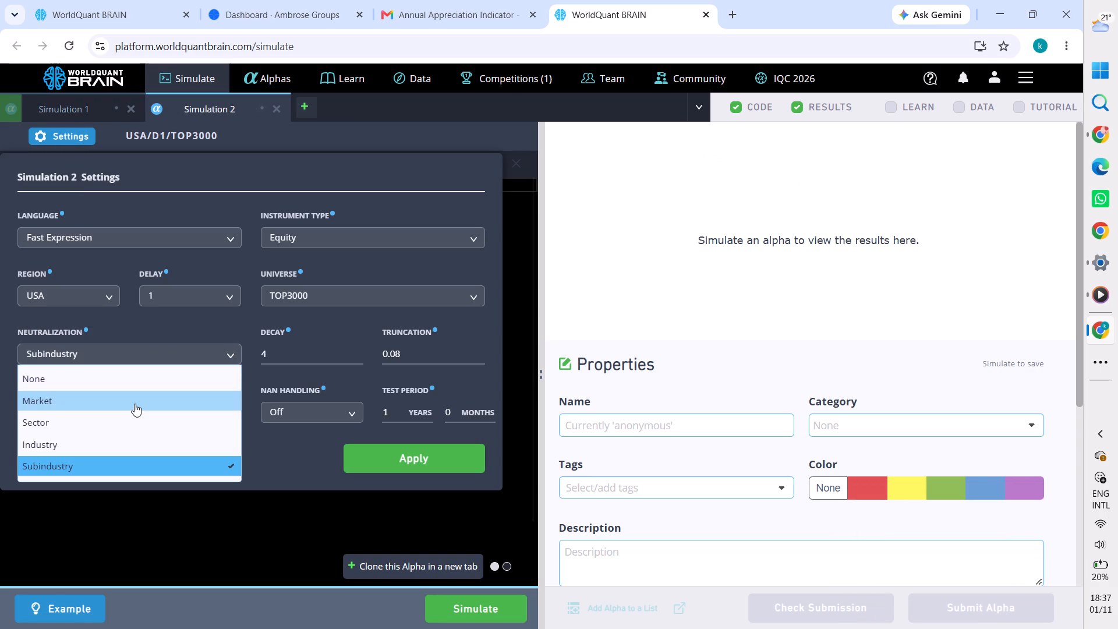
left_click(395, 448)
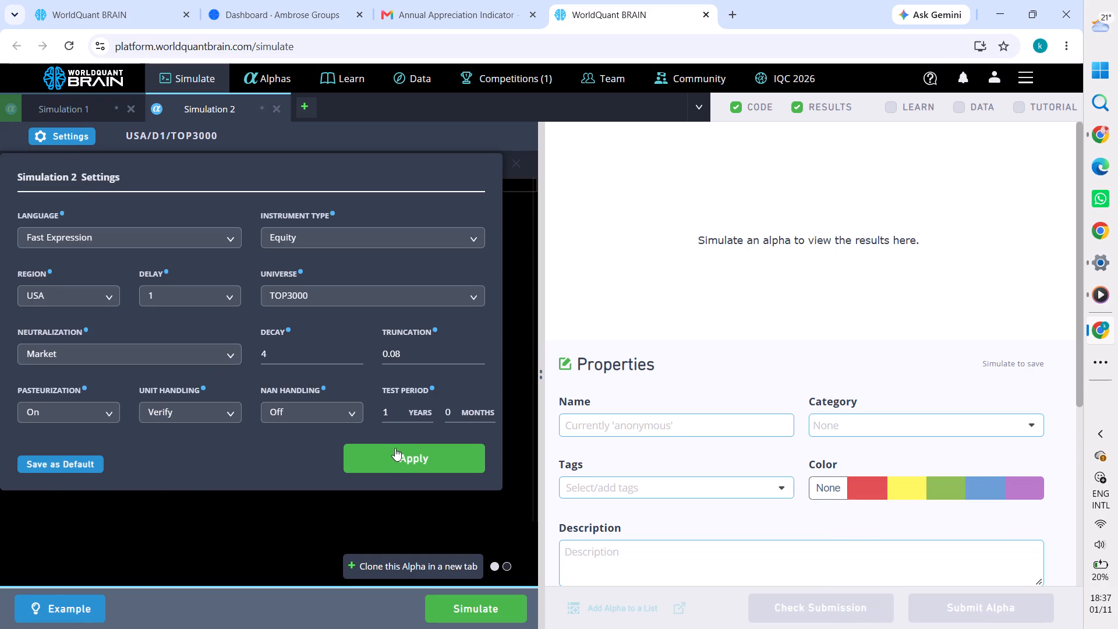
Simulate the cloned fn_oth_income_loss_fx_transaction_and_tax_translation_adj_a alpha in Simulation 2.
left_click(507, 610)
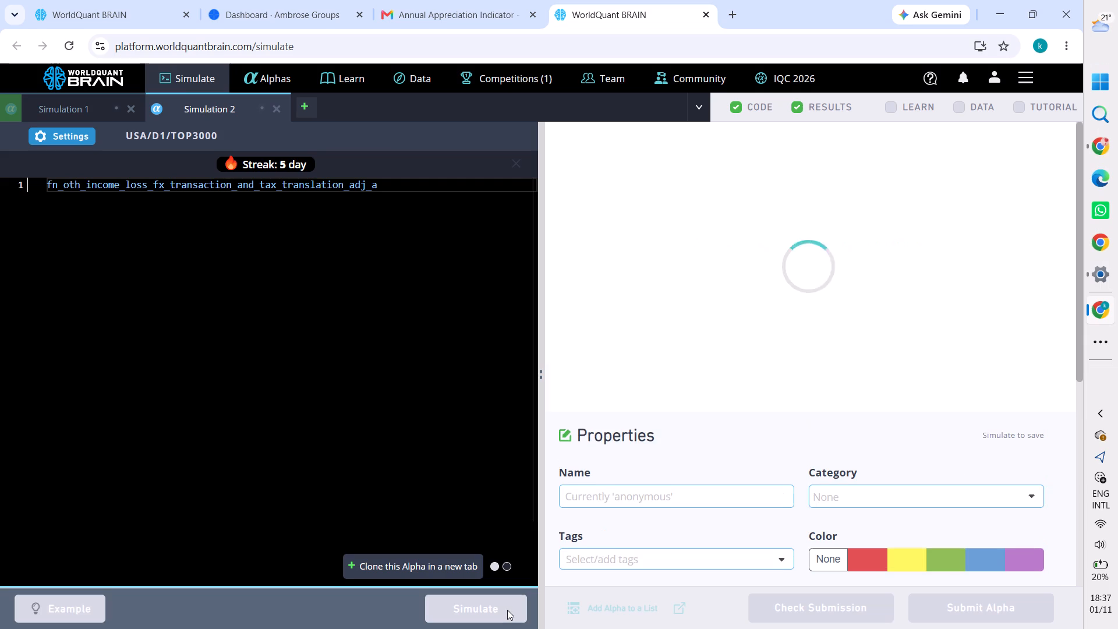
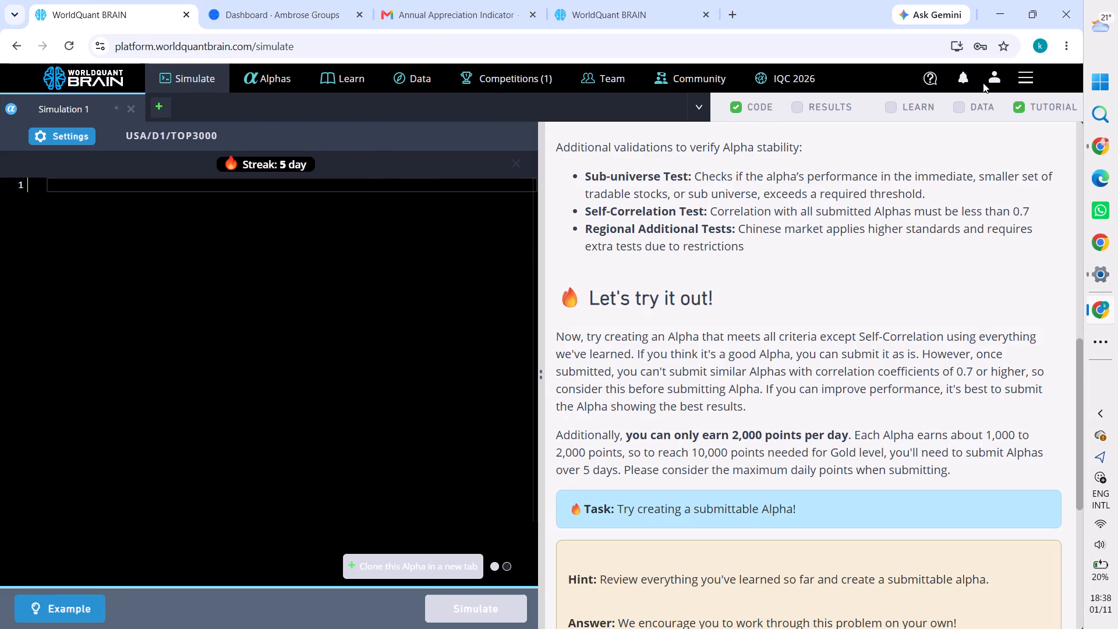
Open the user account's Basic Details page and look over the profile, name and contact fields.
left_click(1002, 80)
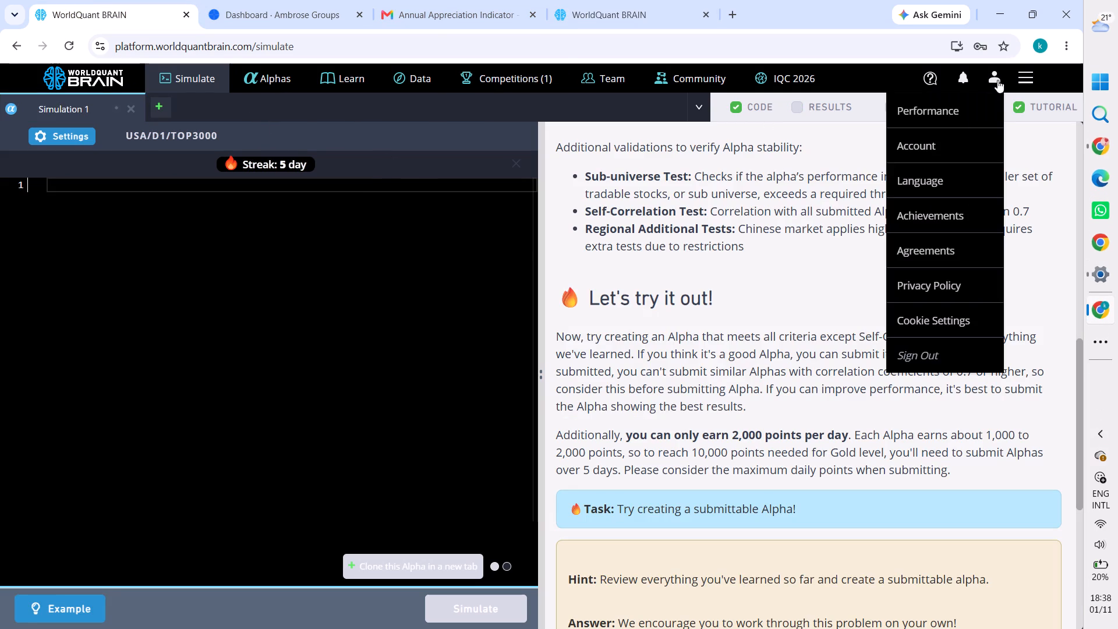
left_click(932, 143)
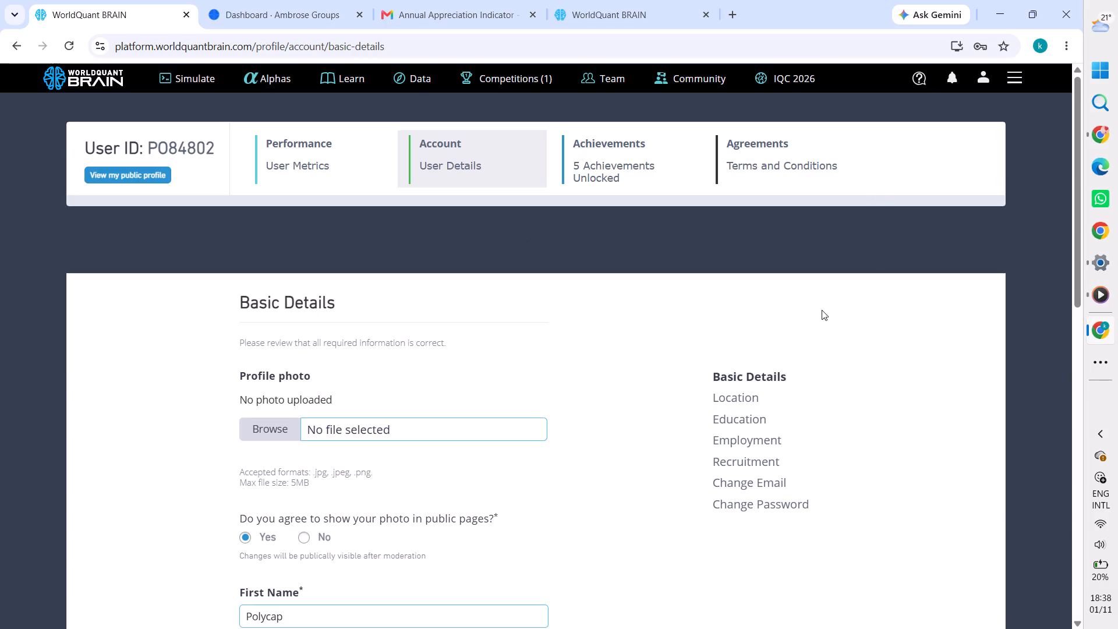
scroll(632, 401, "down", 2)
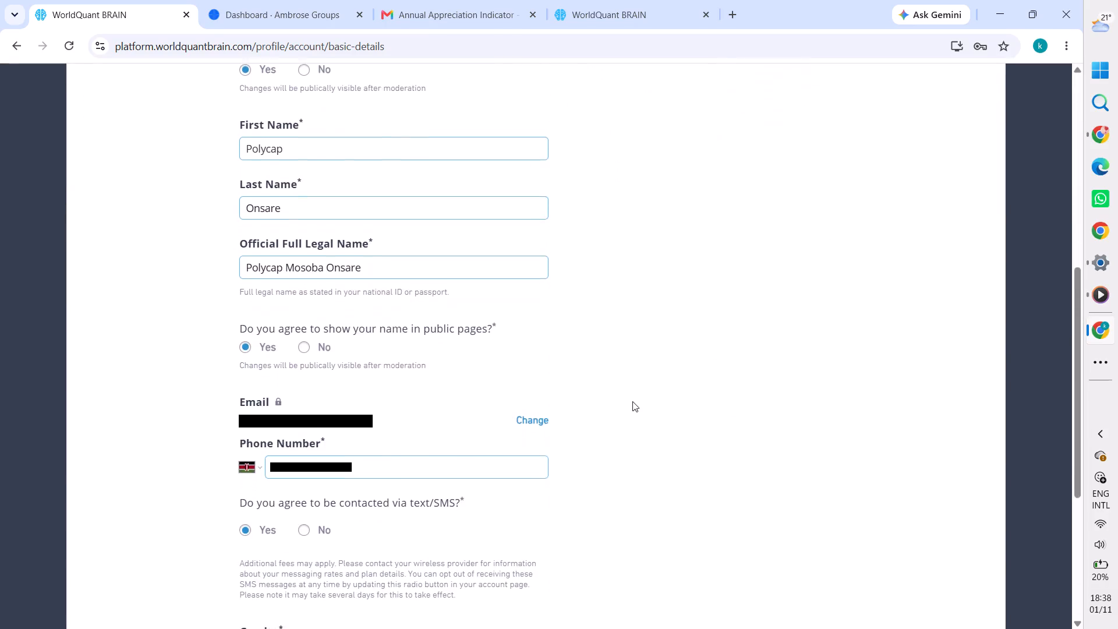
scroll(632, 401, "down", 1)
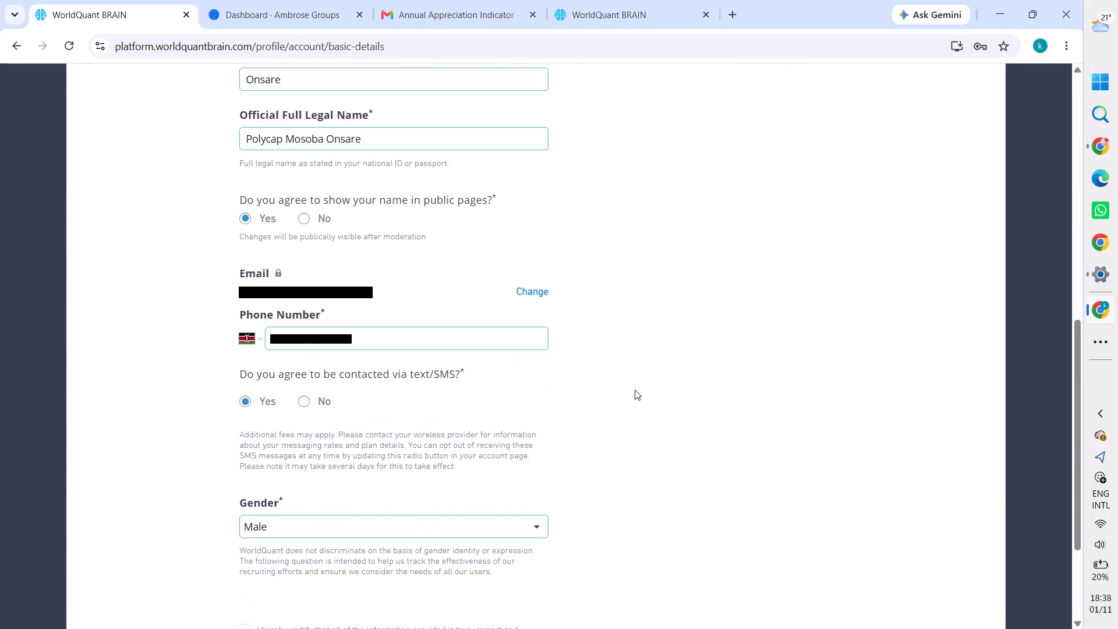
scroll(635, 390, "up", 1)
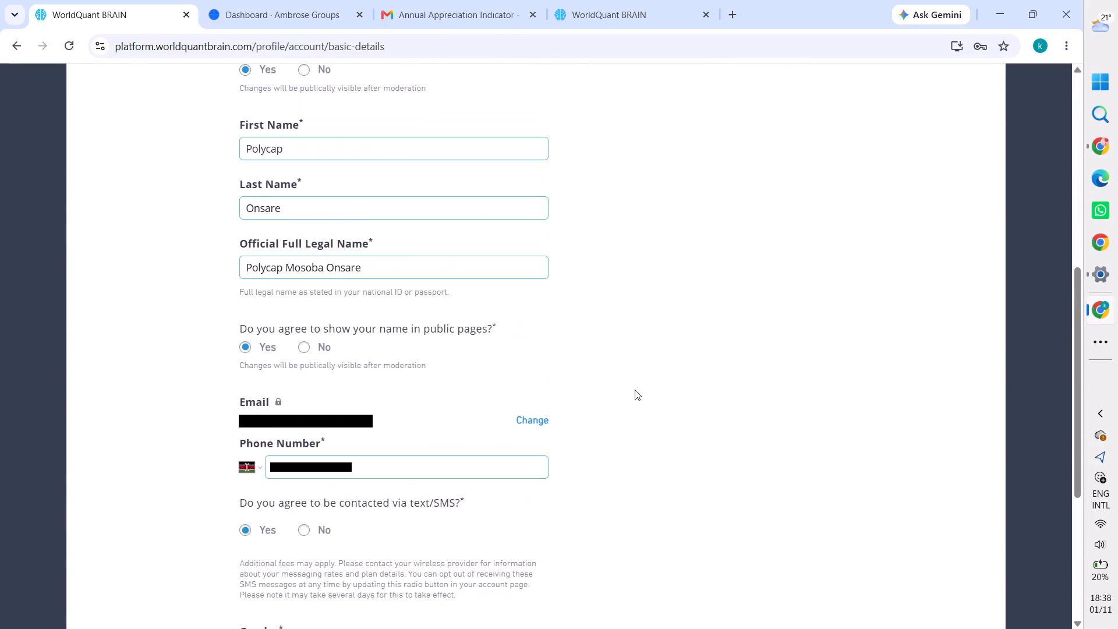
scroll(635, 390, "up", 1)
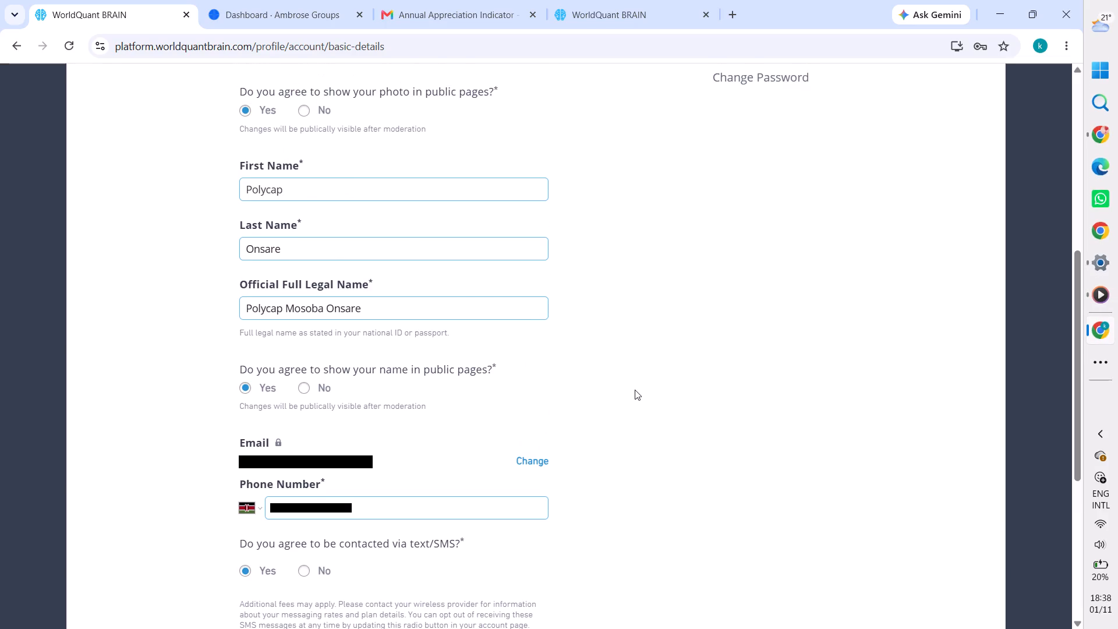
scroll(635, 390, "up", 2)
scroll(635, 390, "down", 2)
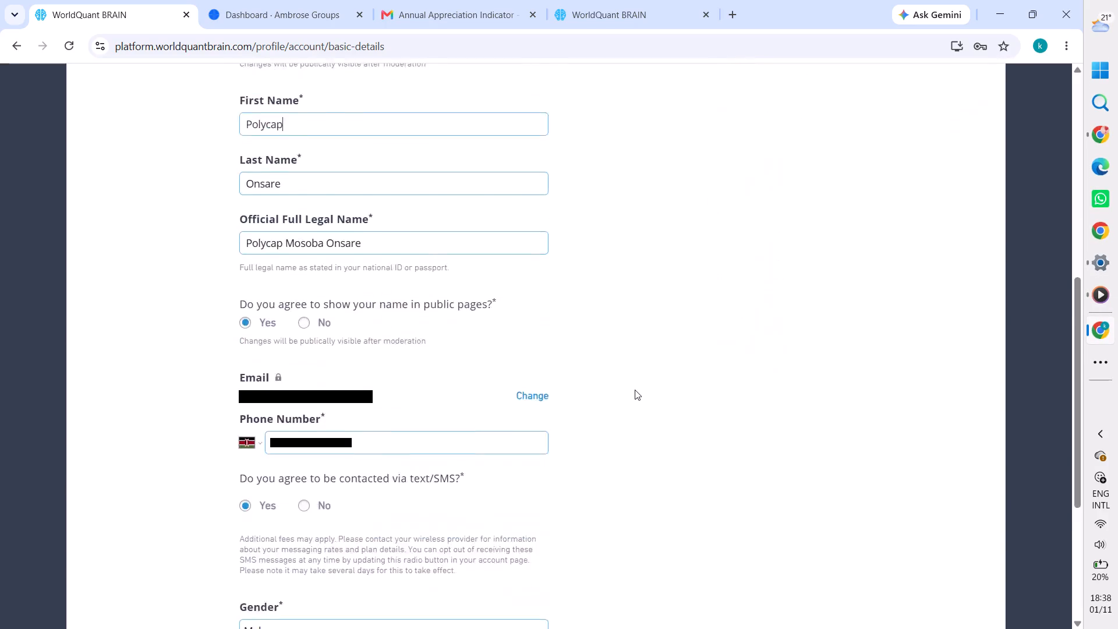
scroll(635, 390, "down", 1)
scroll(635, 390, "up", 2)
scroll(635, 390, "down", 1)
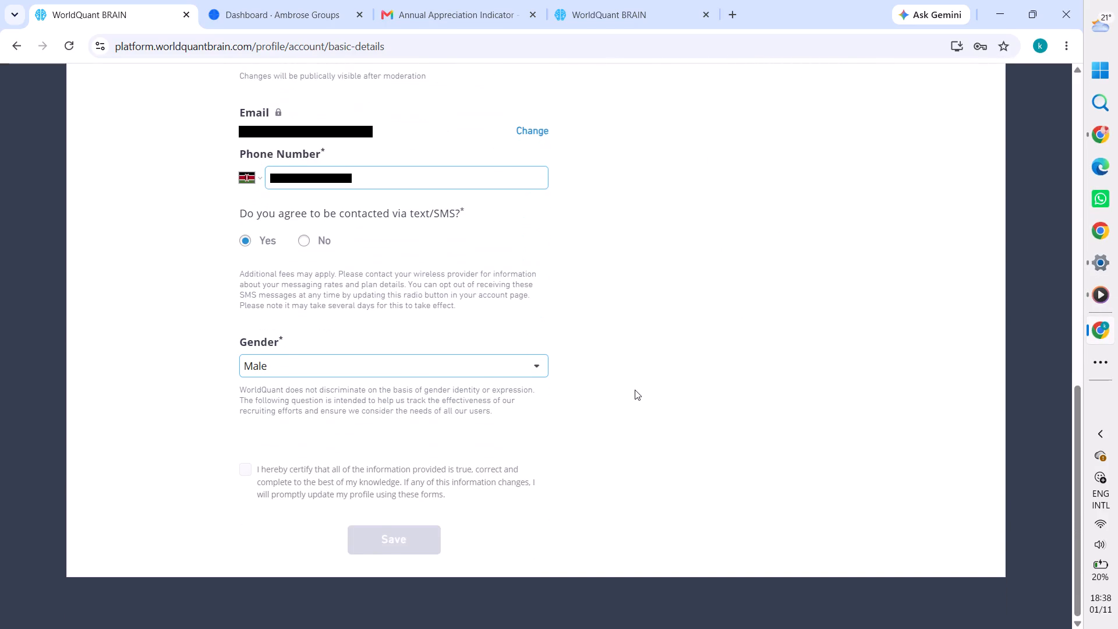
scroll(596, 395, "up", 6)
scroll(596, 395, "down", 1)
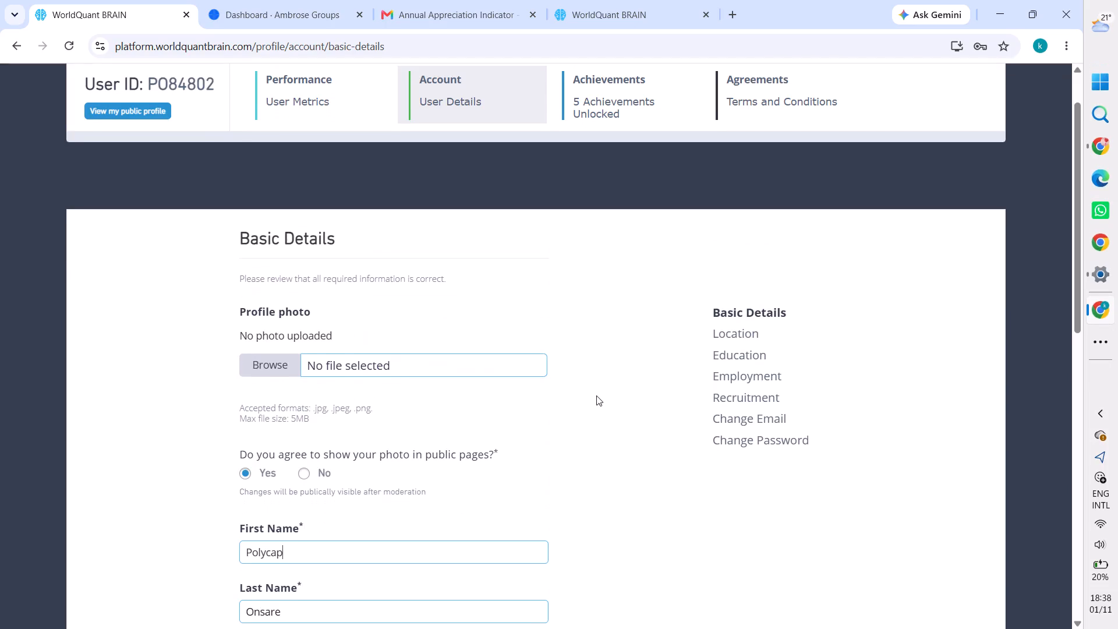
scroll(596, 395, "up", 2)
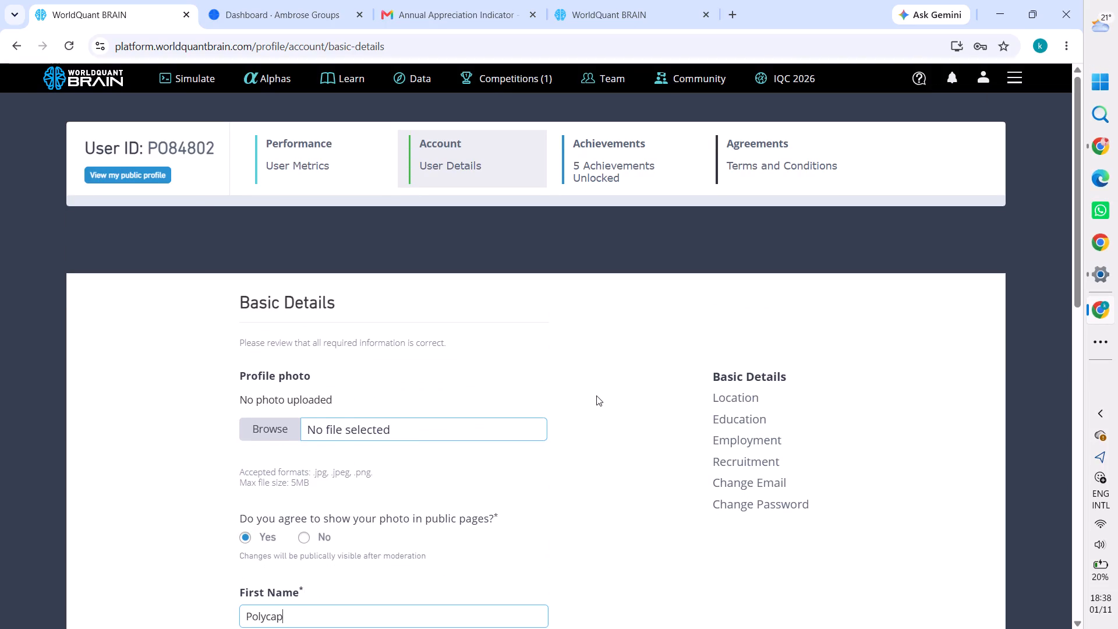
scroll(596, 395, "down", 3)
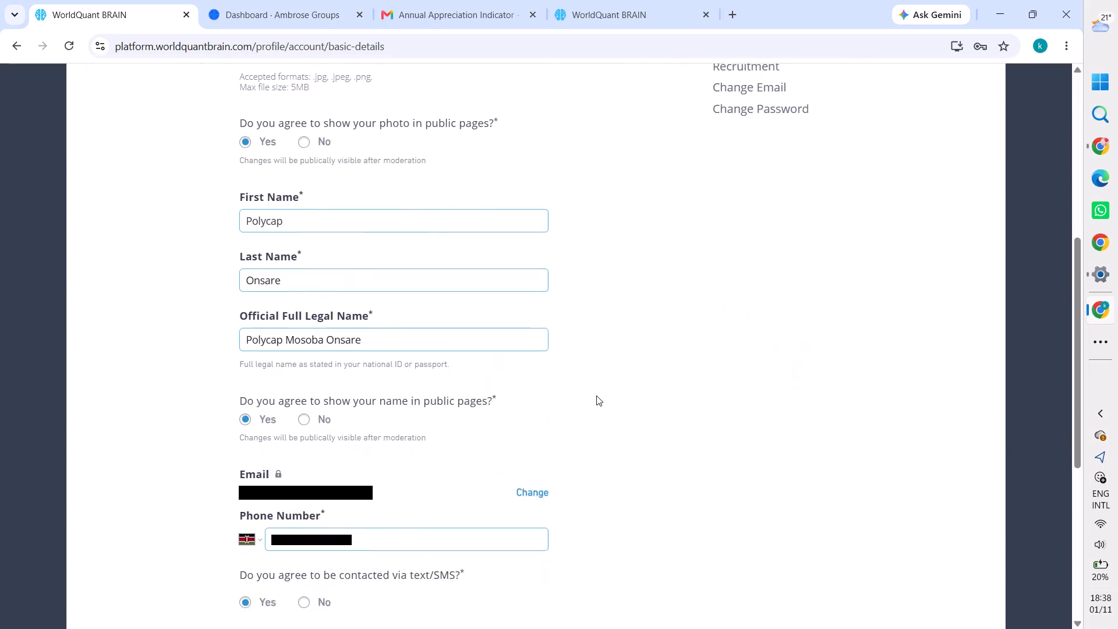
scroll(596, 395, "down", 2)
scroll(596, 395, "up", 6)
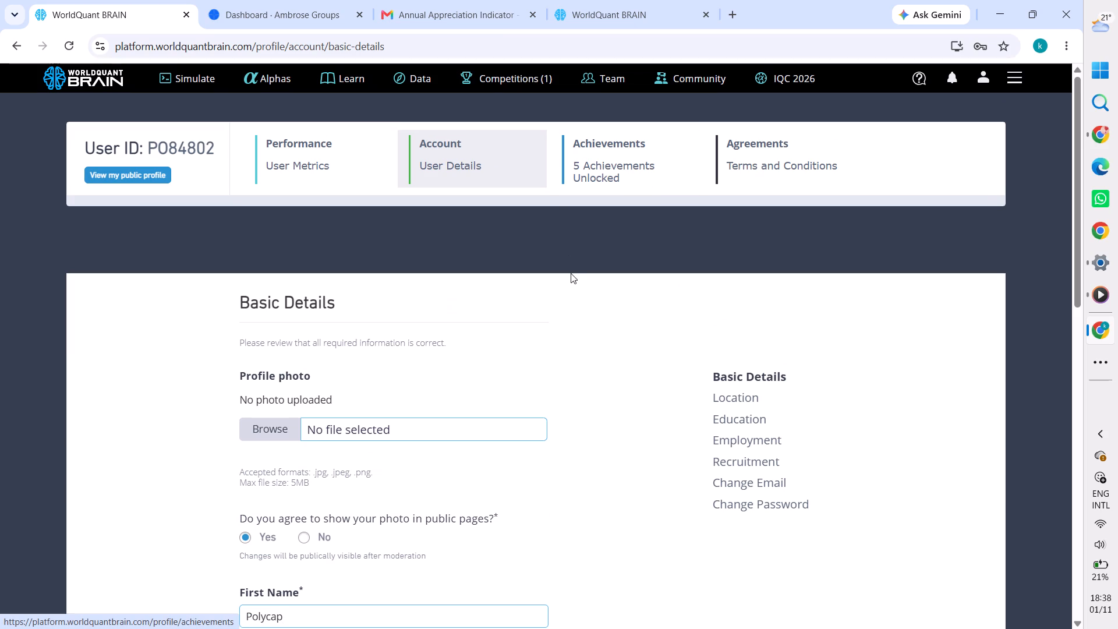
Return to the simulation page, dismiss the streak notice, reveal Simulation 2's test period and examine its failed IS tests.
left_click(586, 16)
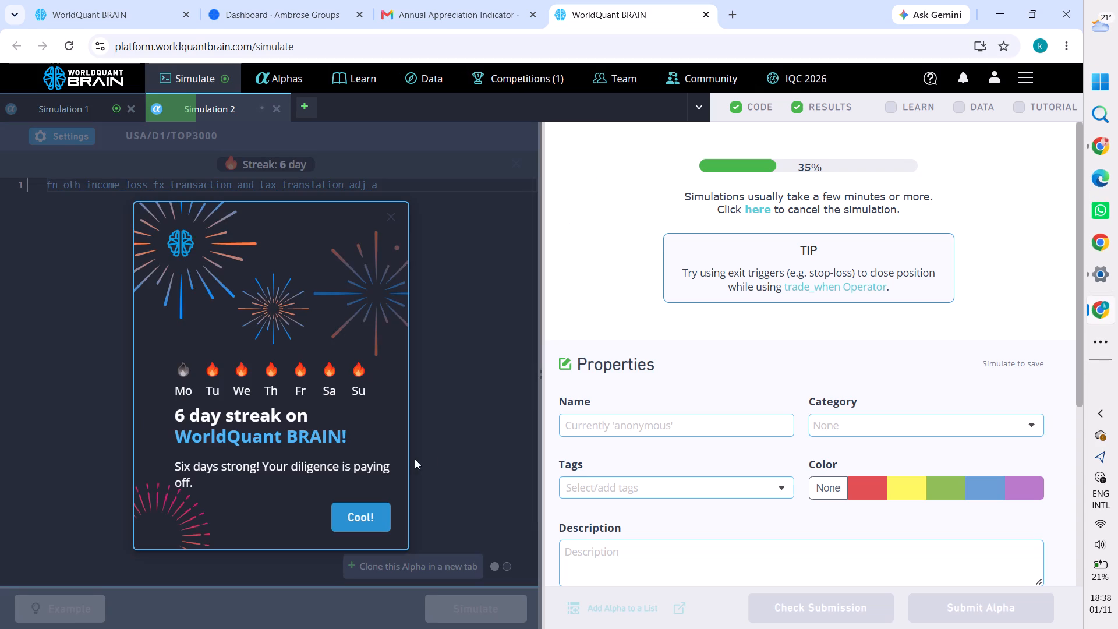
left_click(362, 512)
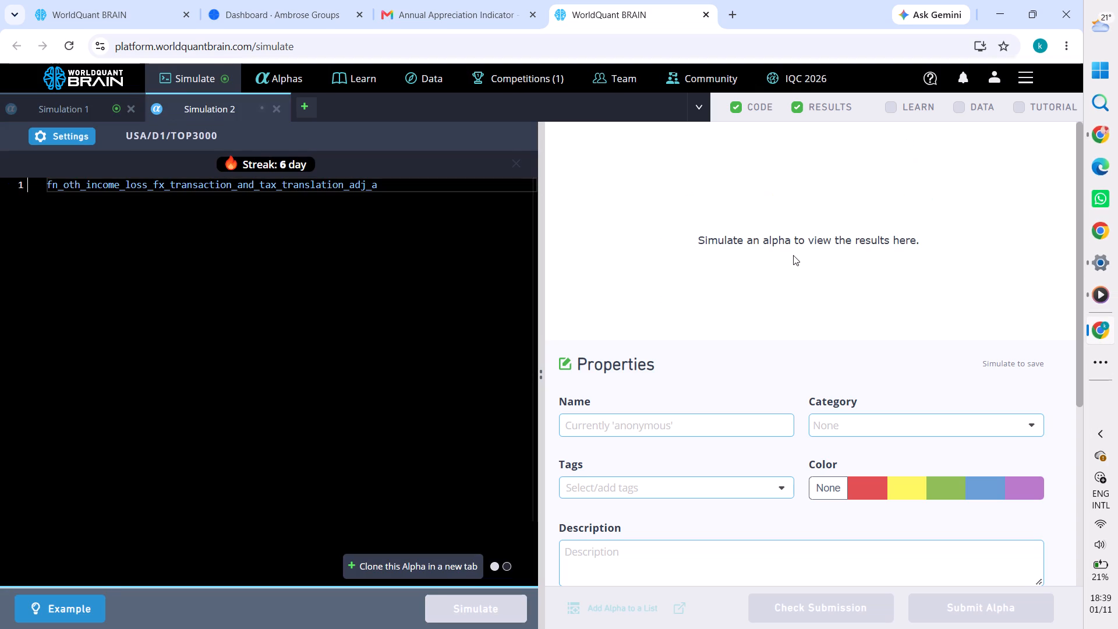
scroll(770, 349, "down", 1)
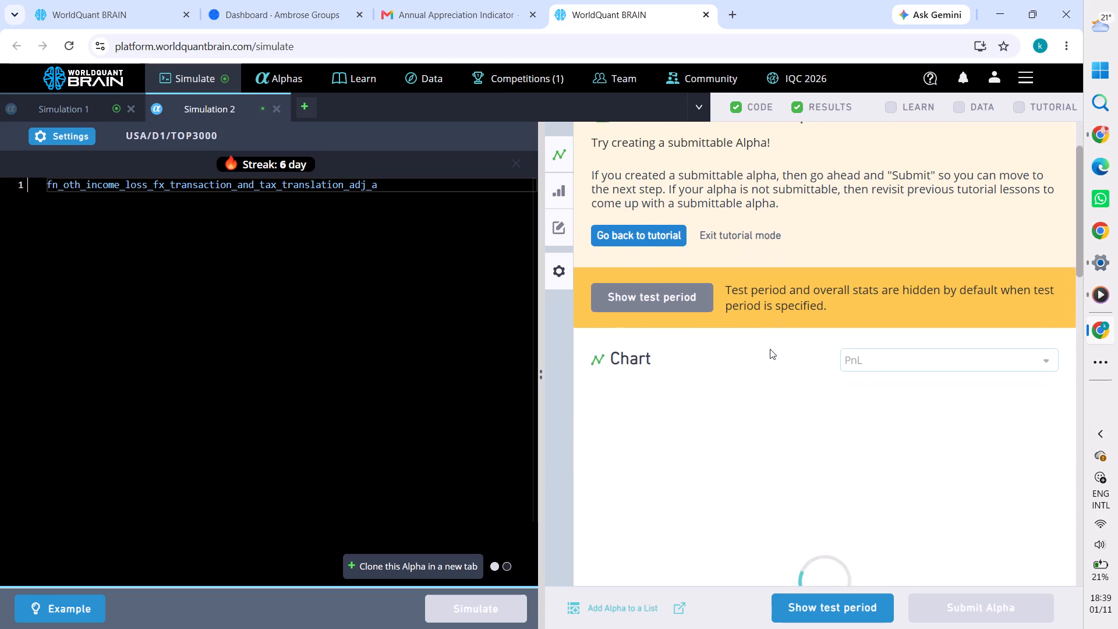
scroll(770, 349, "down", 2)
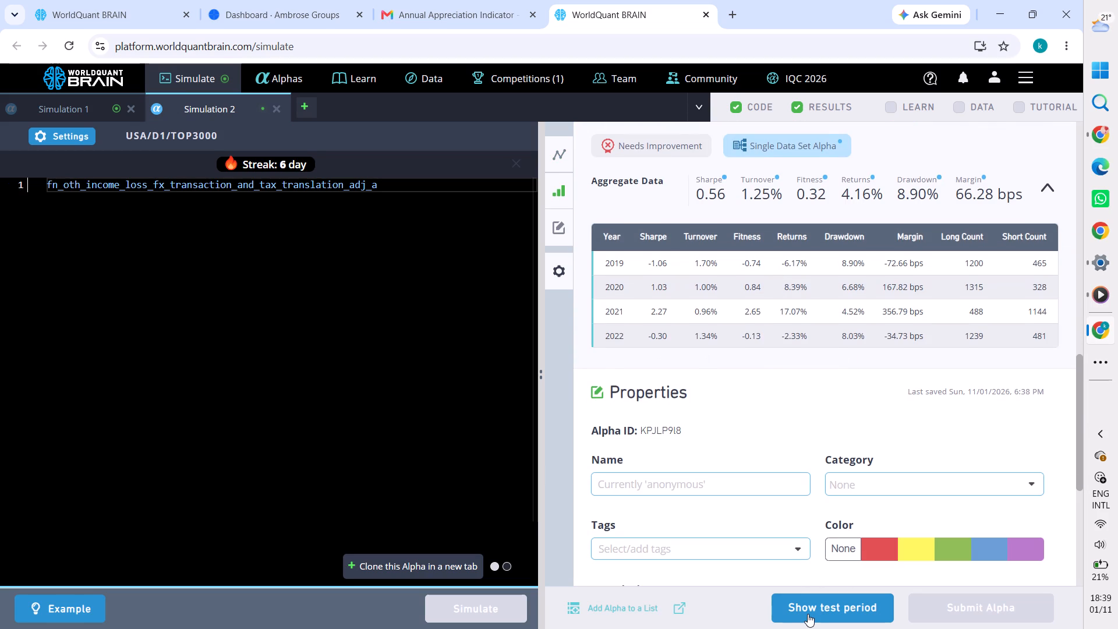
left_click(808, 614)
scroll(813, 528, "down", 2)
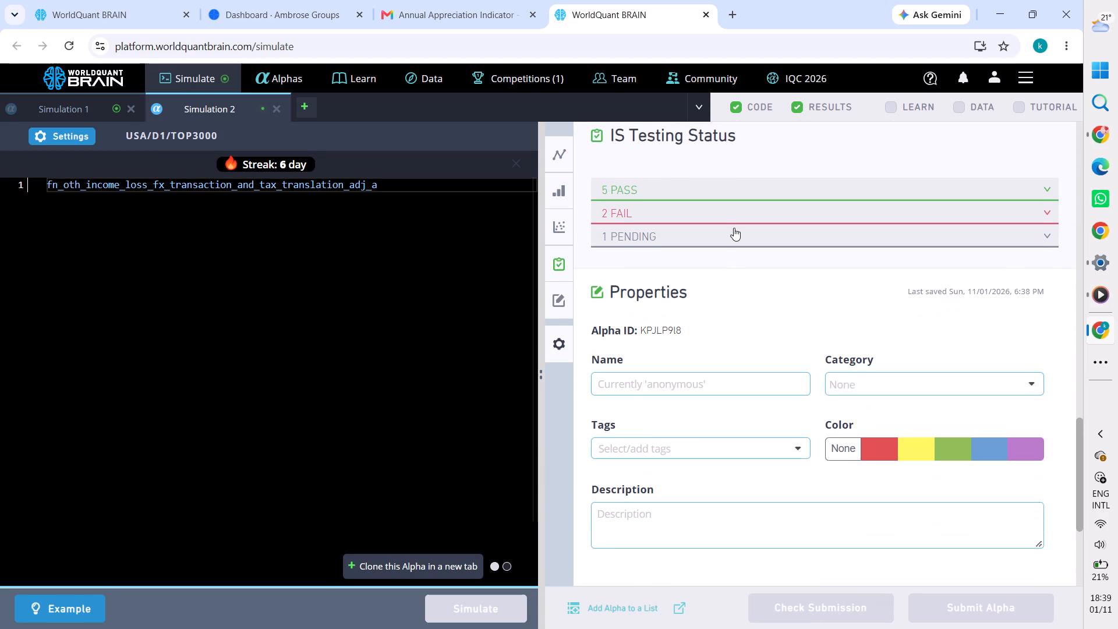
left_click(727, 221)
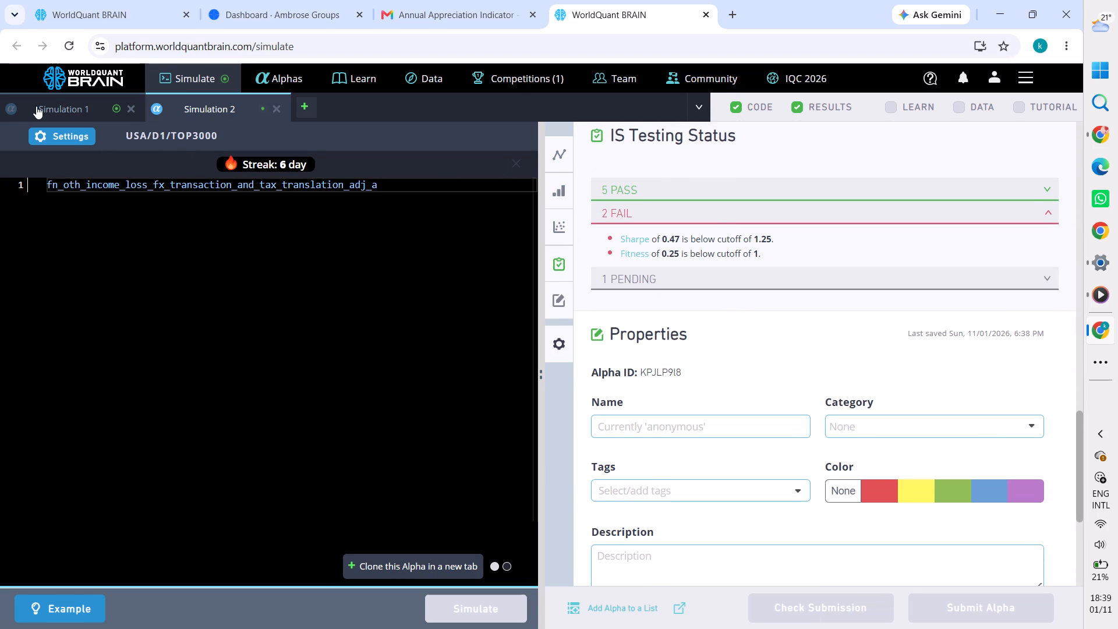
Reveal the test period for Simulation 1 and examine its failed IS tests.
left_click(80, 108)
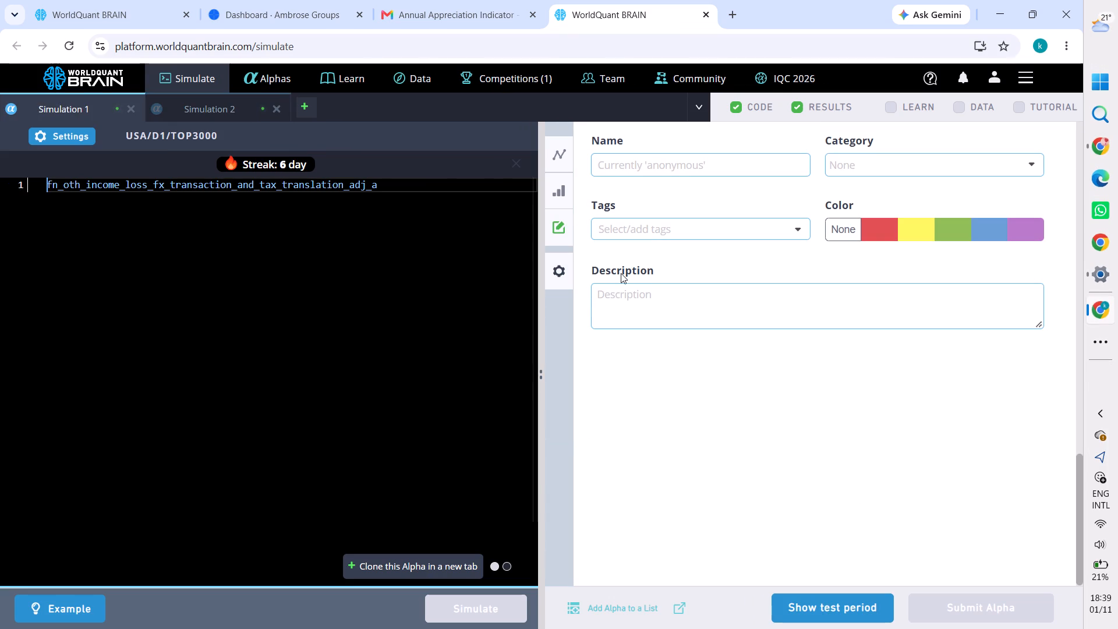
left_click(839, 612)
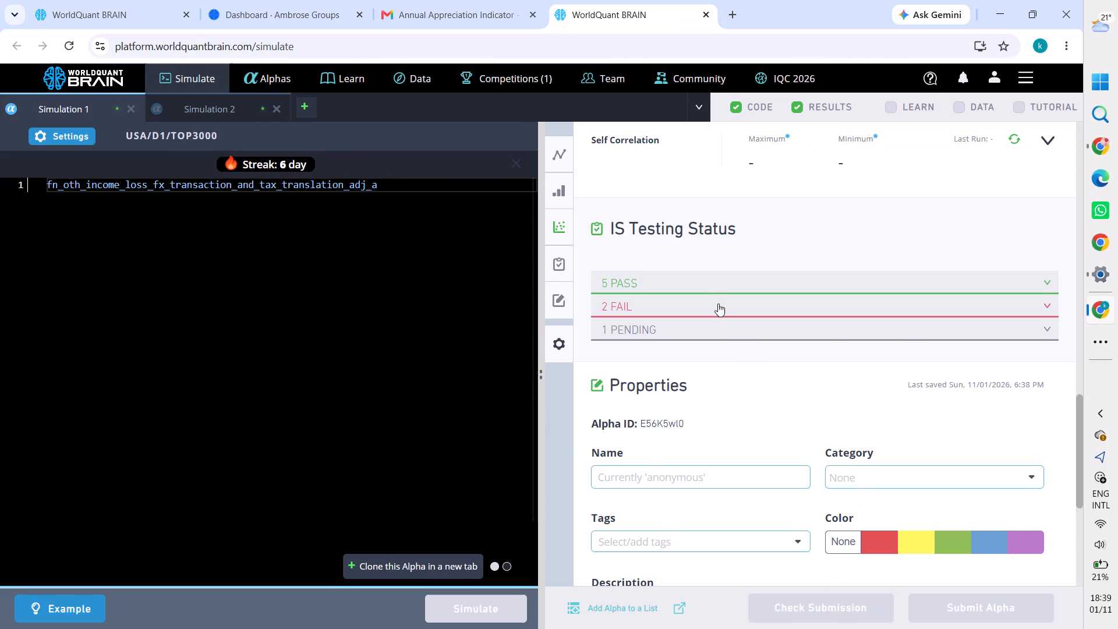
left_click(718, 303)
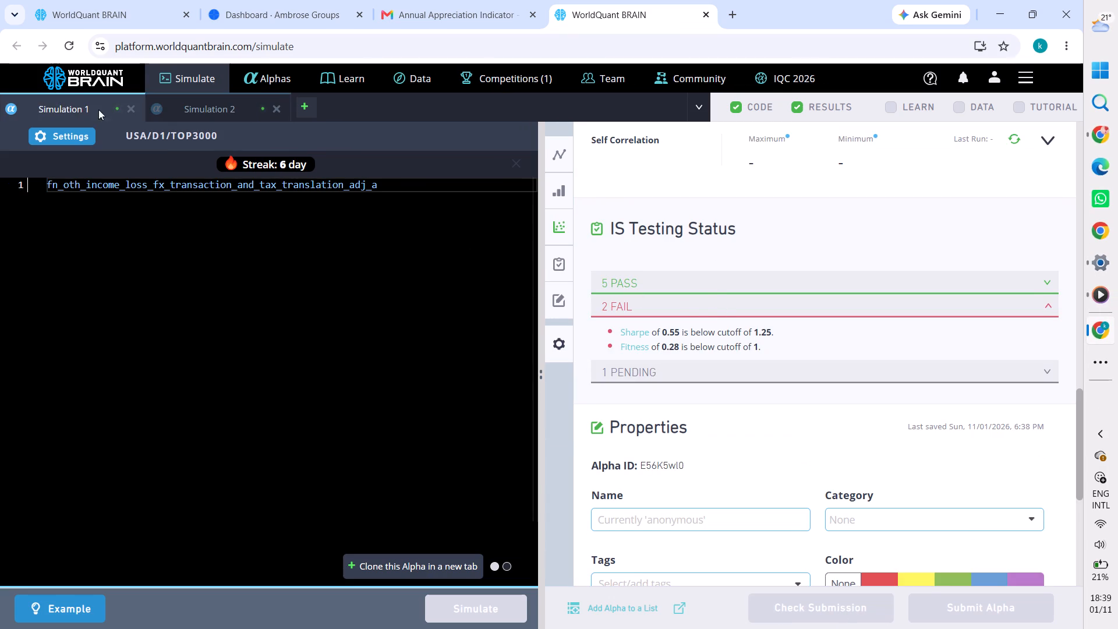
Set Simulation 1's neutralization to Sector and decay to 100, apply the settings, and simulate the alpha again.
left_click(78, 135)
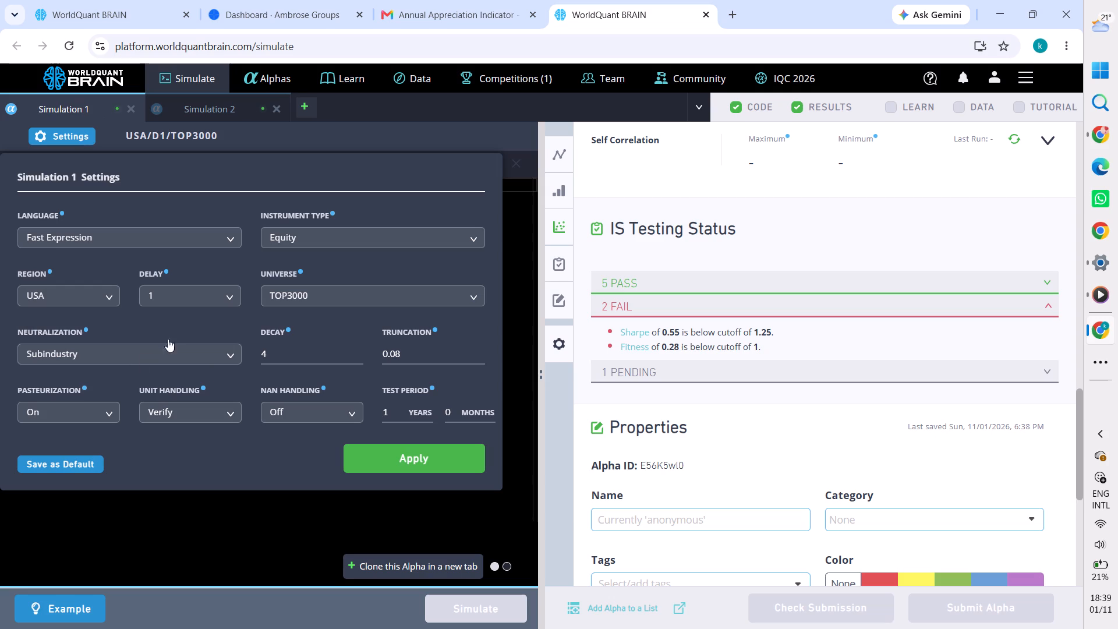
left_click(169, 338)
left_click(162, 371)
left_click(170, 344)
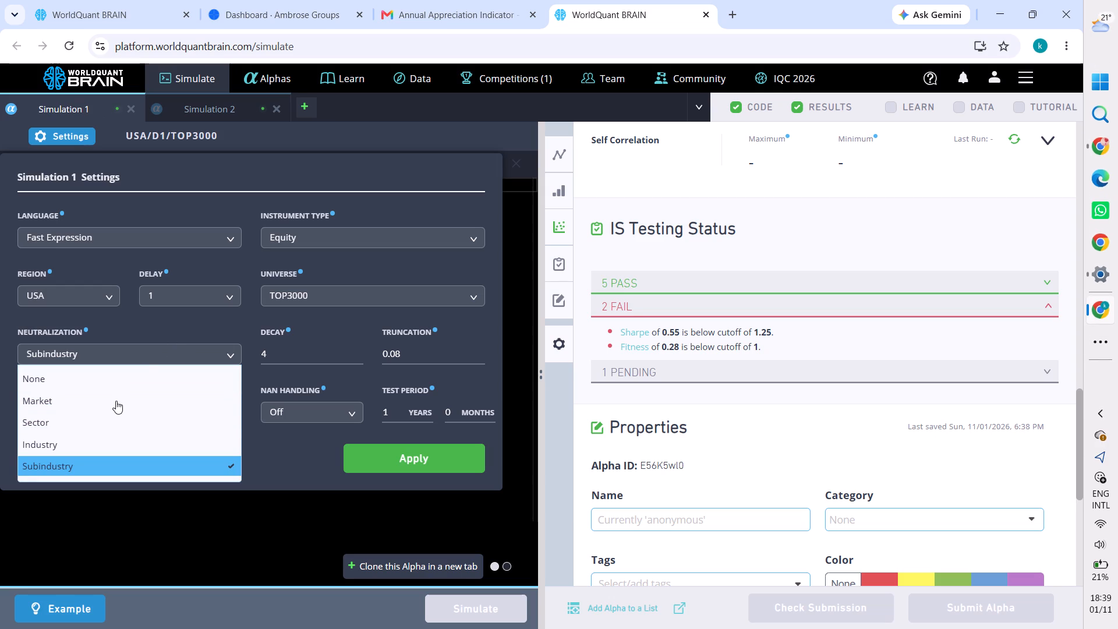
left_click(103, 429)
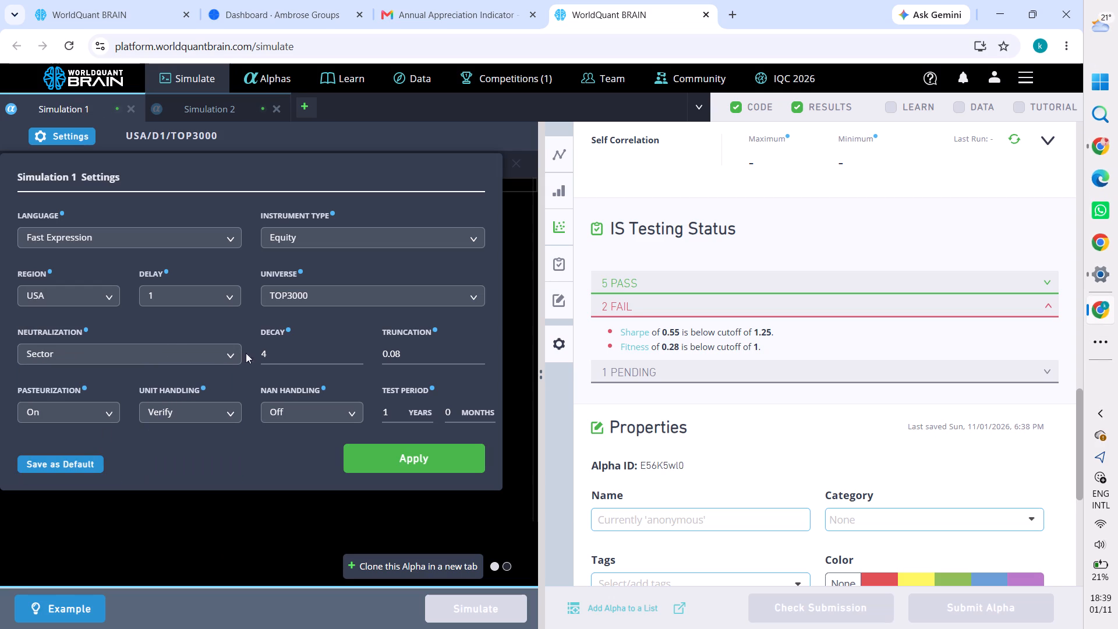
left_click(274, 354)
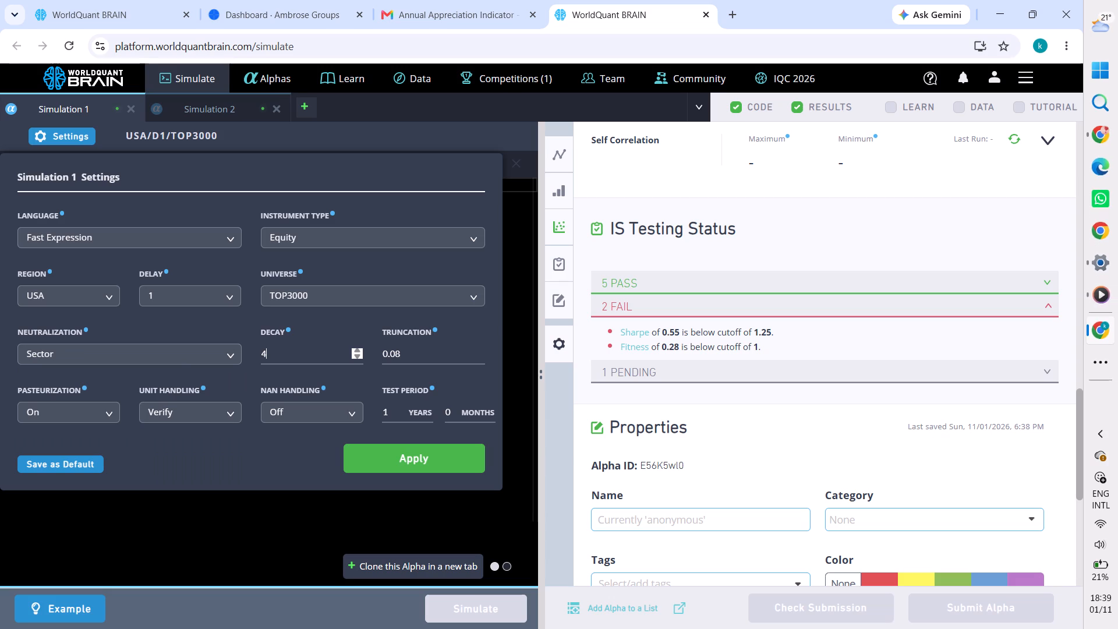
key("BackSpace")
key("1")
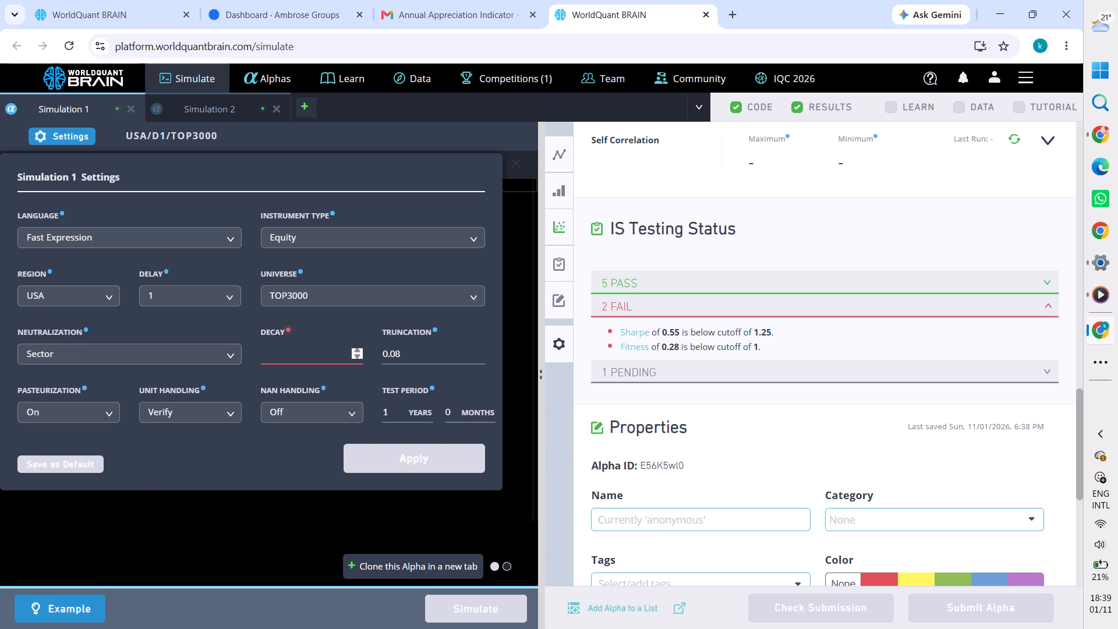
type("00")
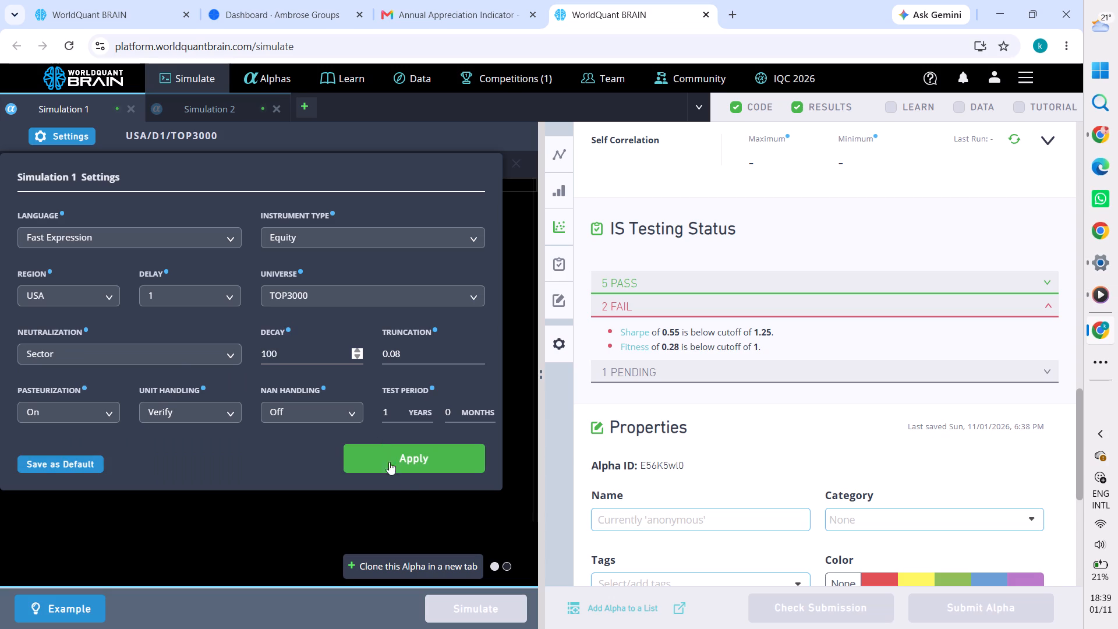
left_click(401, 448)
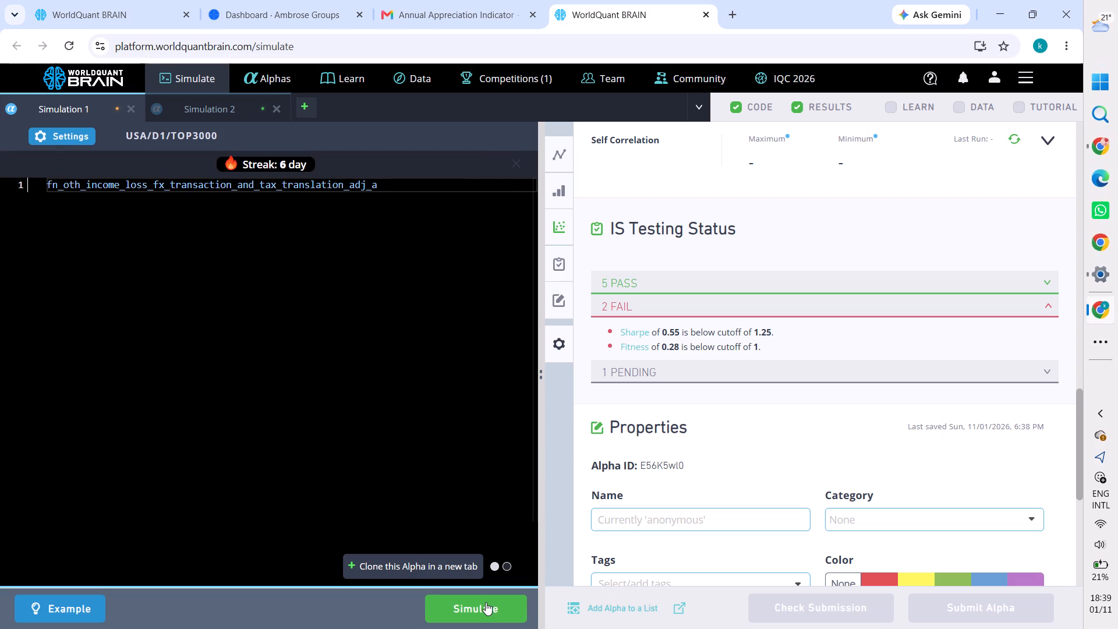
left_click(480, 603)
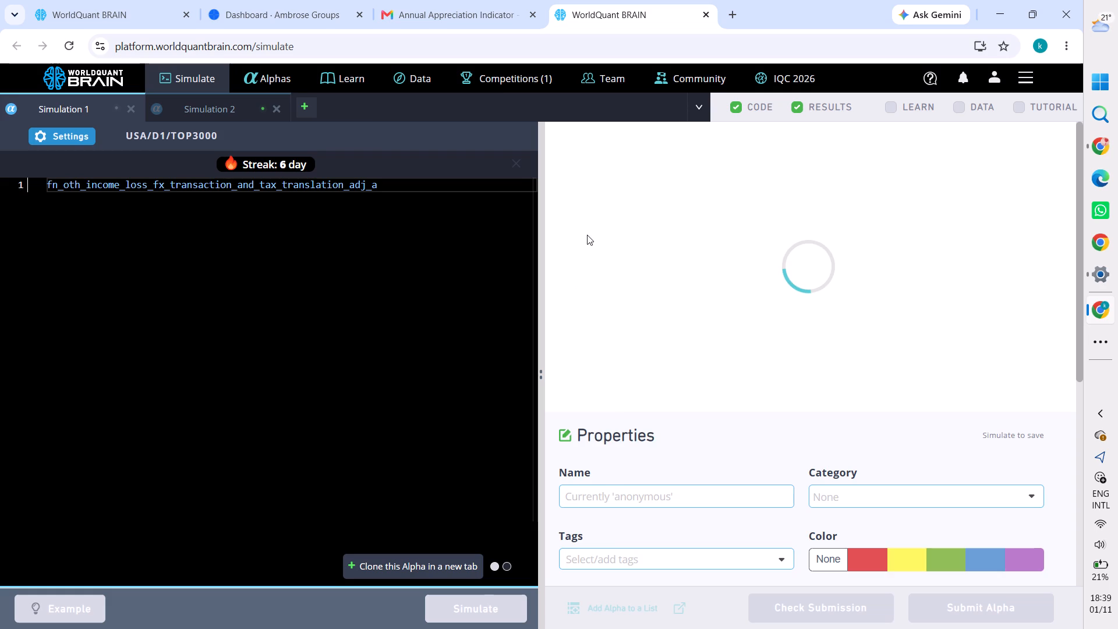
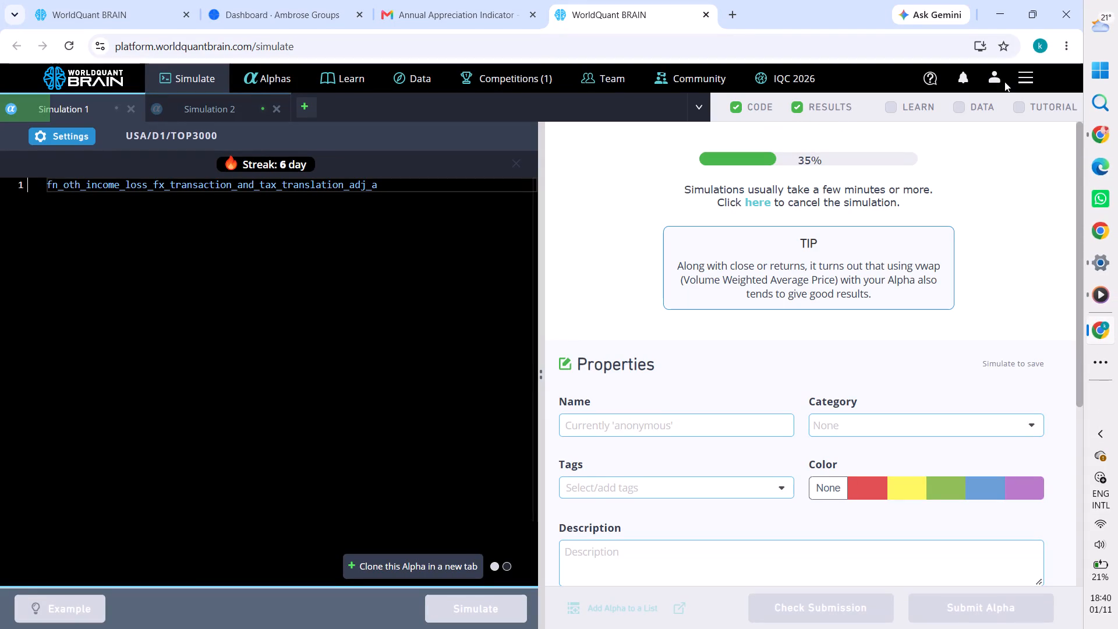
Check the PV Alphas tutorial task and its alpha submission criteria while the simulation runs, then close the tutorial.
left_click(1017, 105)
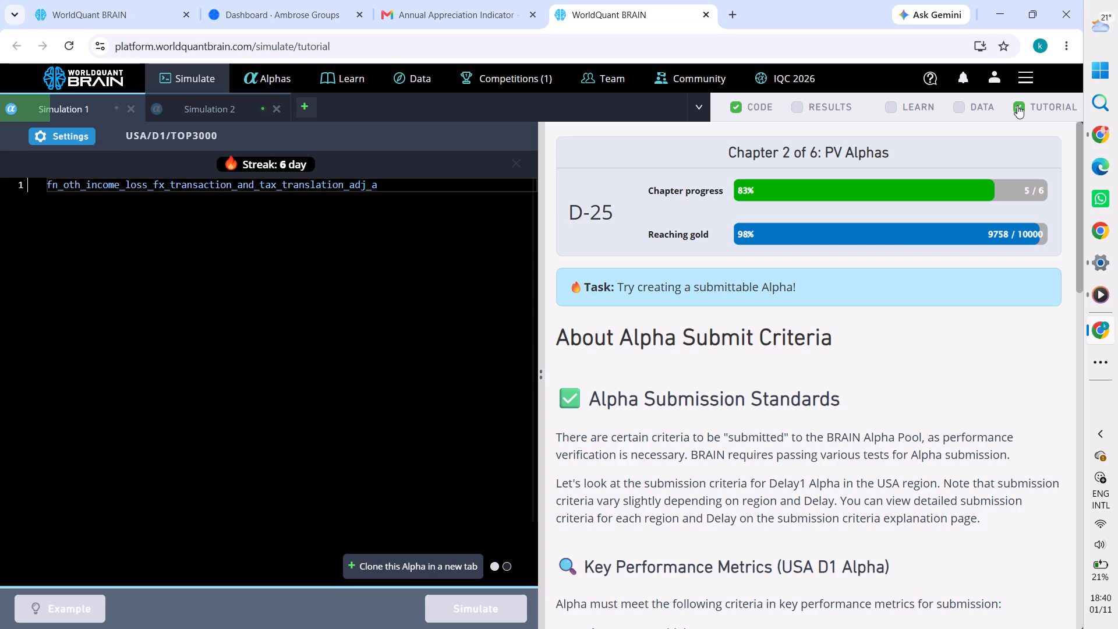
left_click(1020, 106)
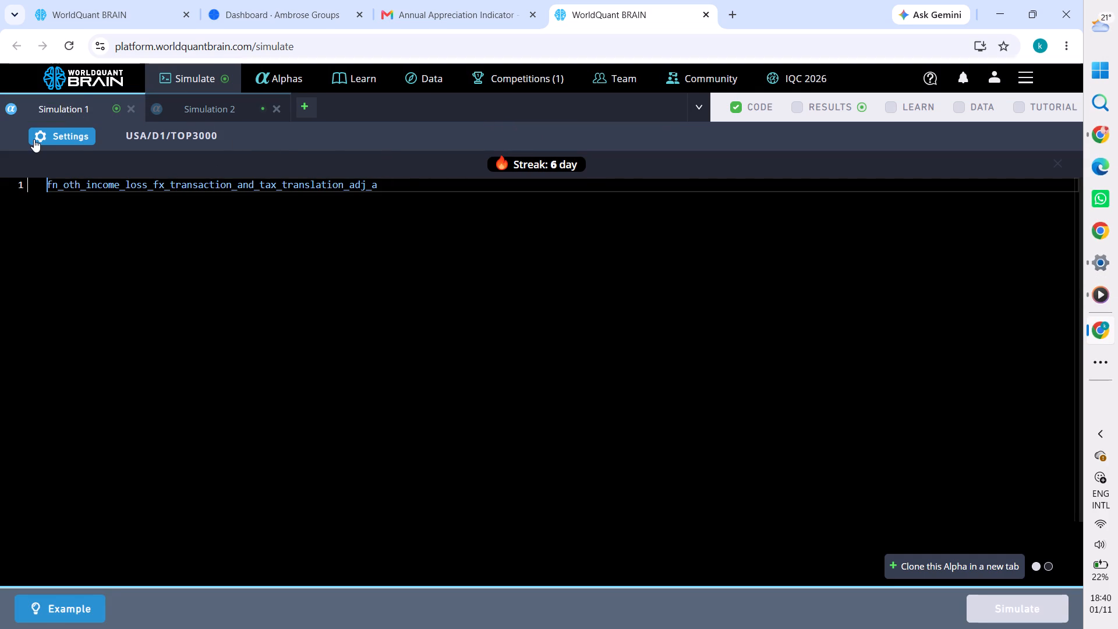
Show the results of Simulation 1, reveal its test period and examine the IS summary and IS testing status.
left_click(72, 120)
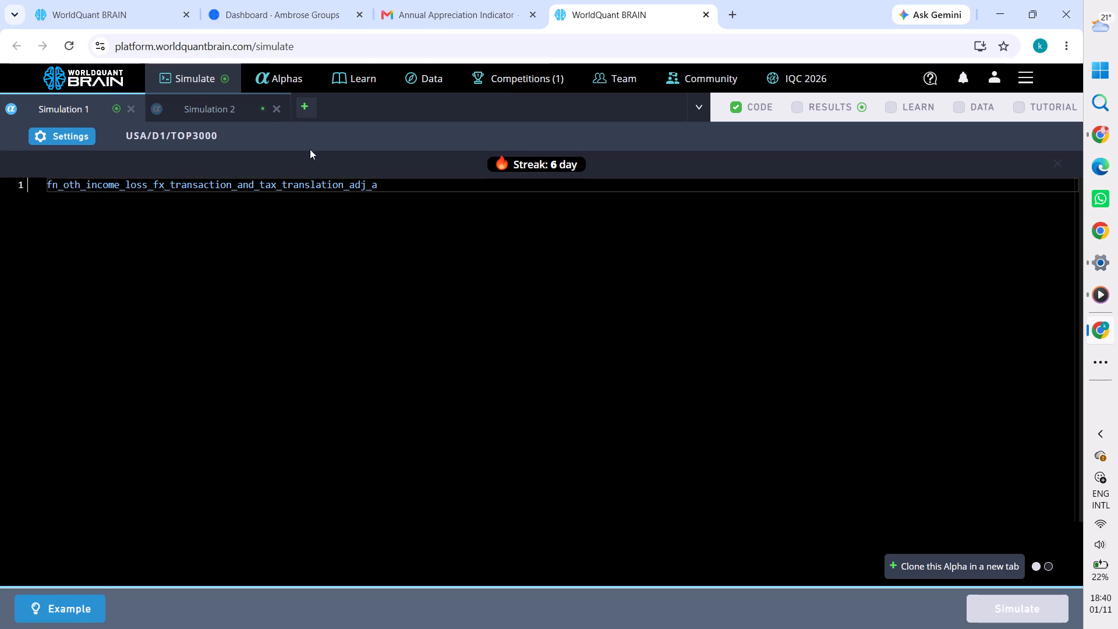
double_click(114, 109)
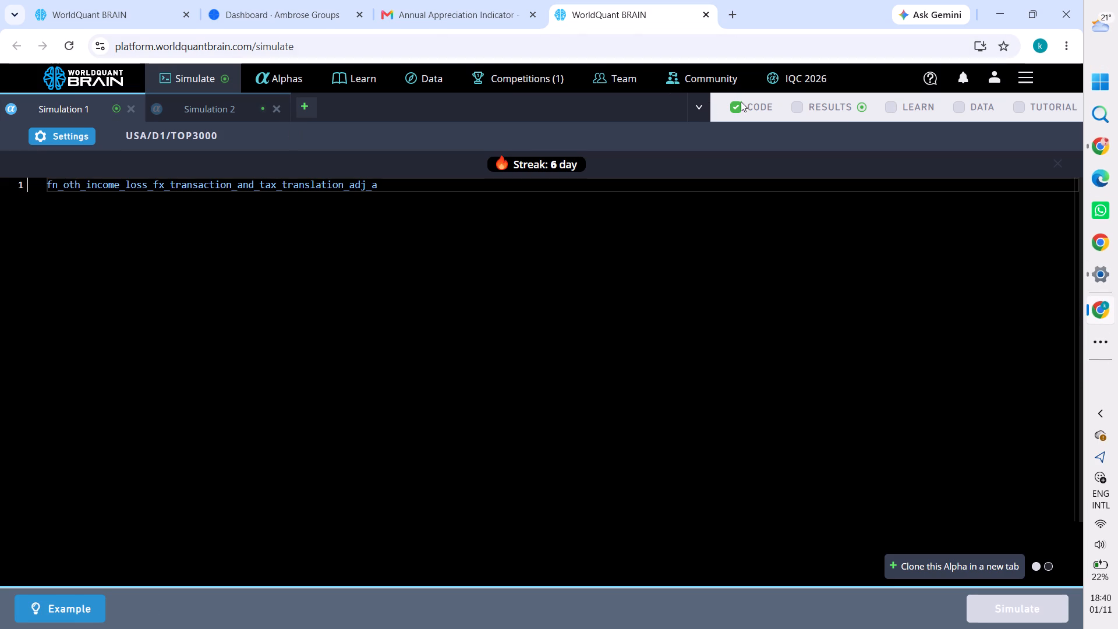
triple_click(818, 105)
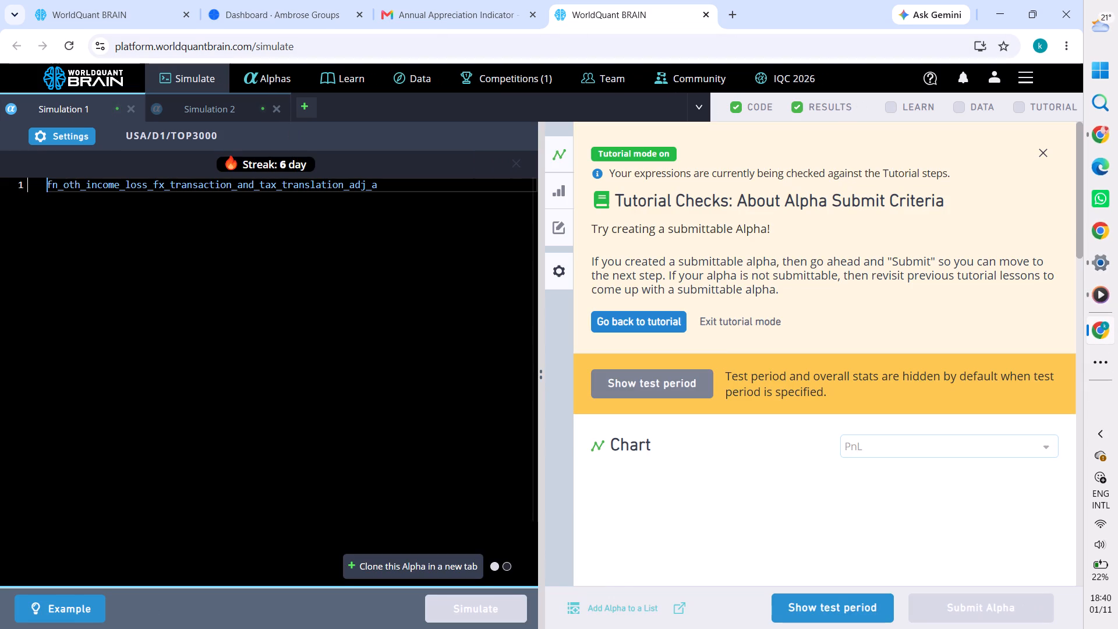
left_click(826, 593)
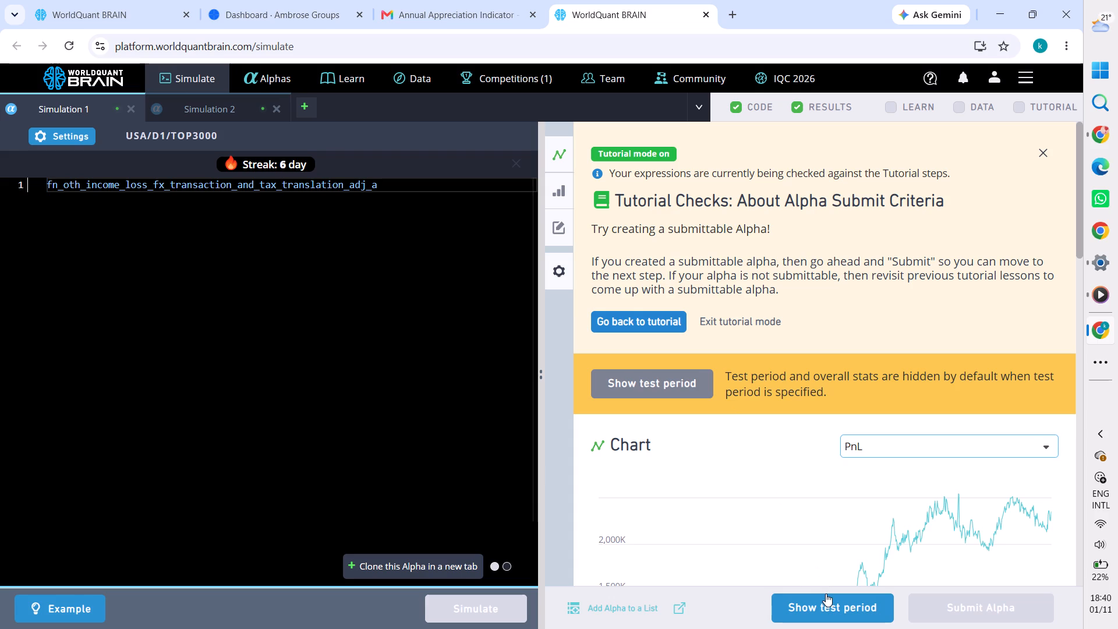
scroll(820, 481, "down", 3)
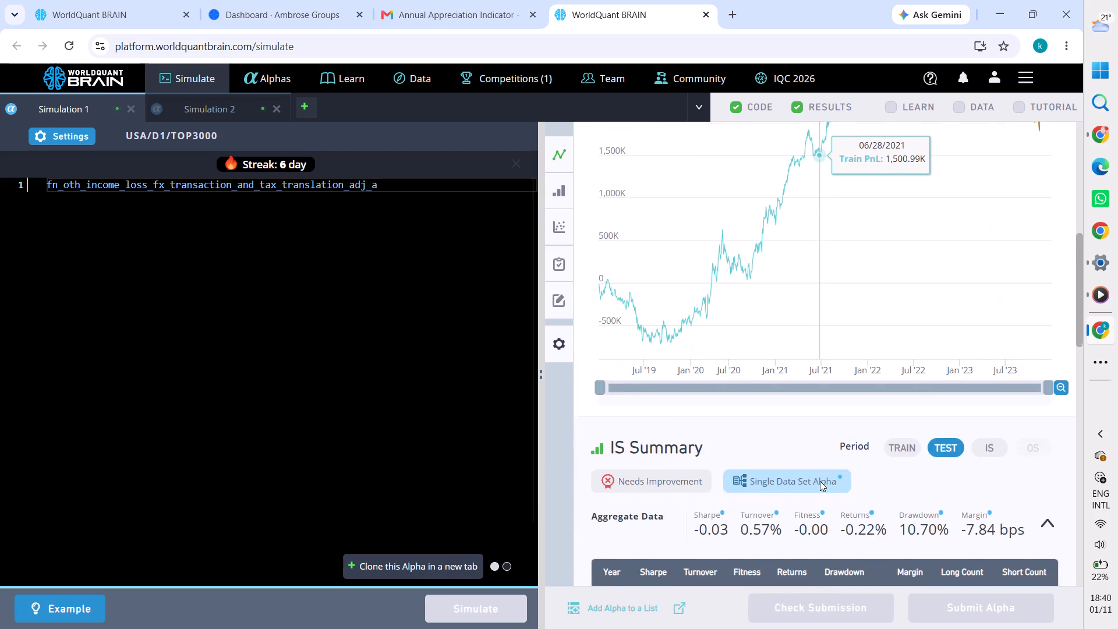
scroll(820, 481, "down", 3)
scroll(794, 347, "up", 2)
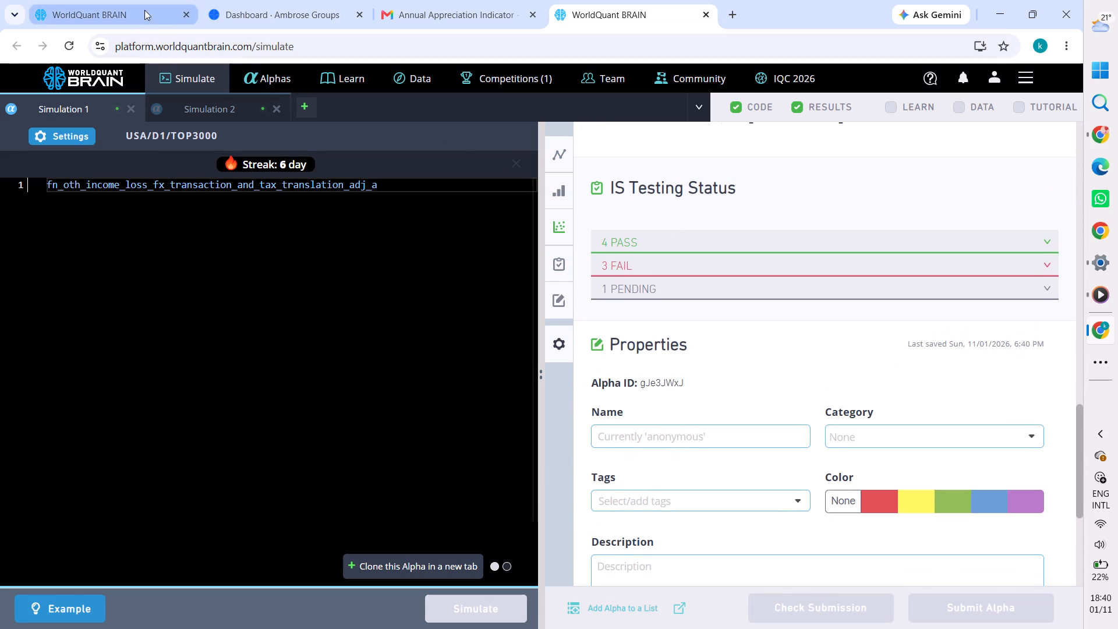
Open Simulation 1's settings and bring up the neutralization choices.
left_click(83, 137)
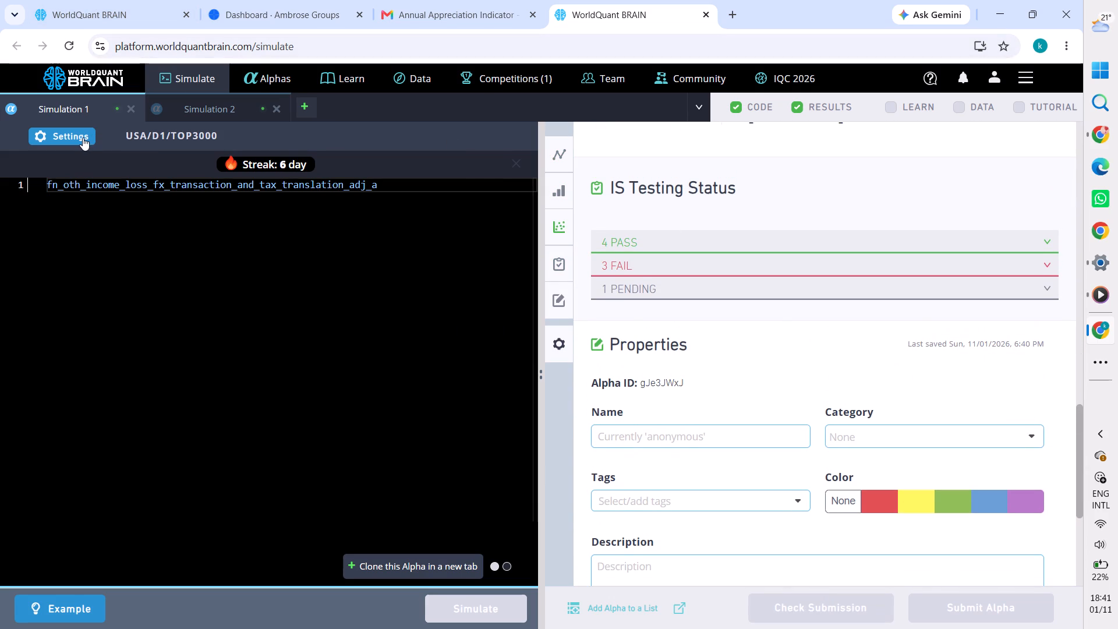
left_click(121, 348)
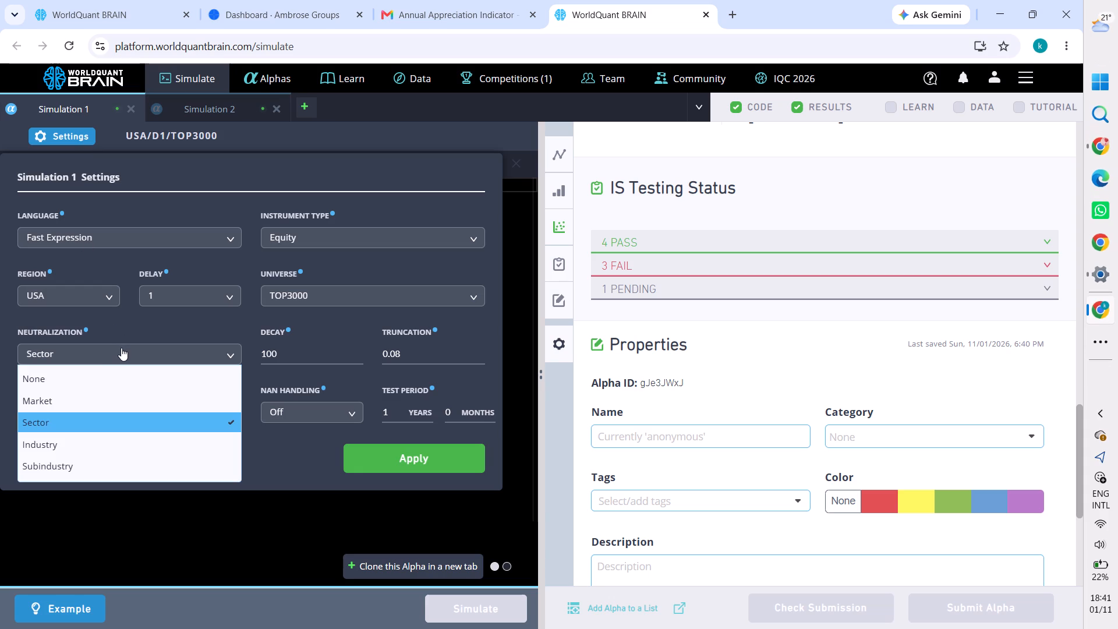
Set Simulation 1's neutralization to None, apply the settings, and simulate the alpha again.
left_click(92, 369)
left_click(376, 449)
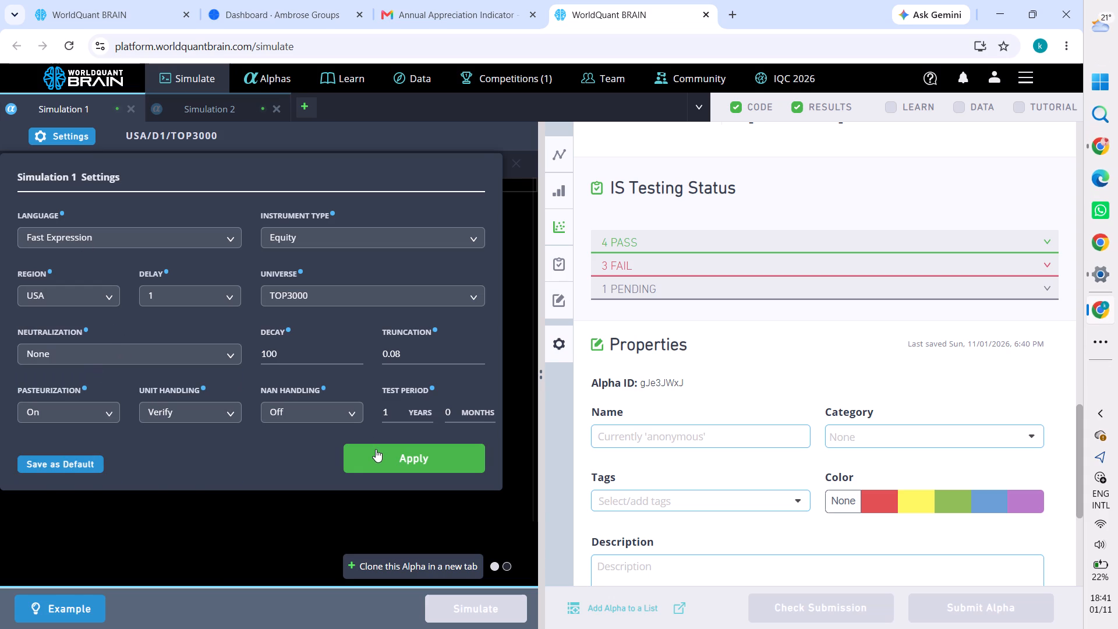
left_click(494, 618)
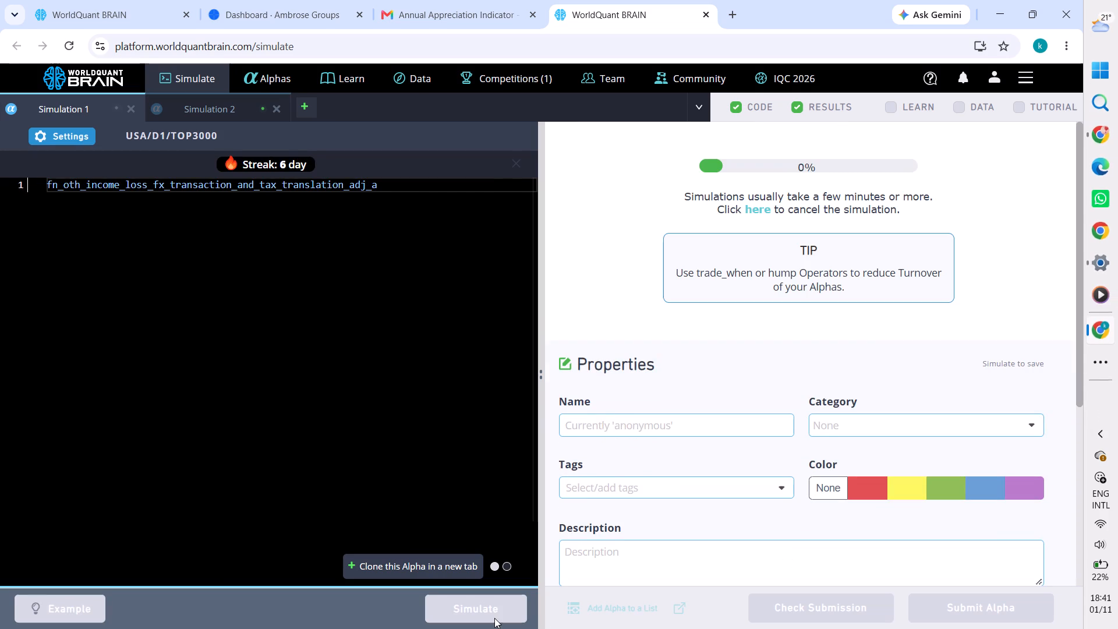
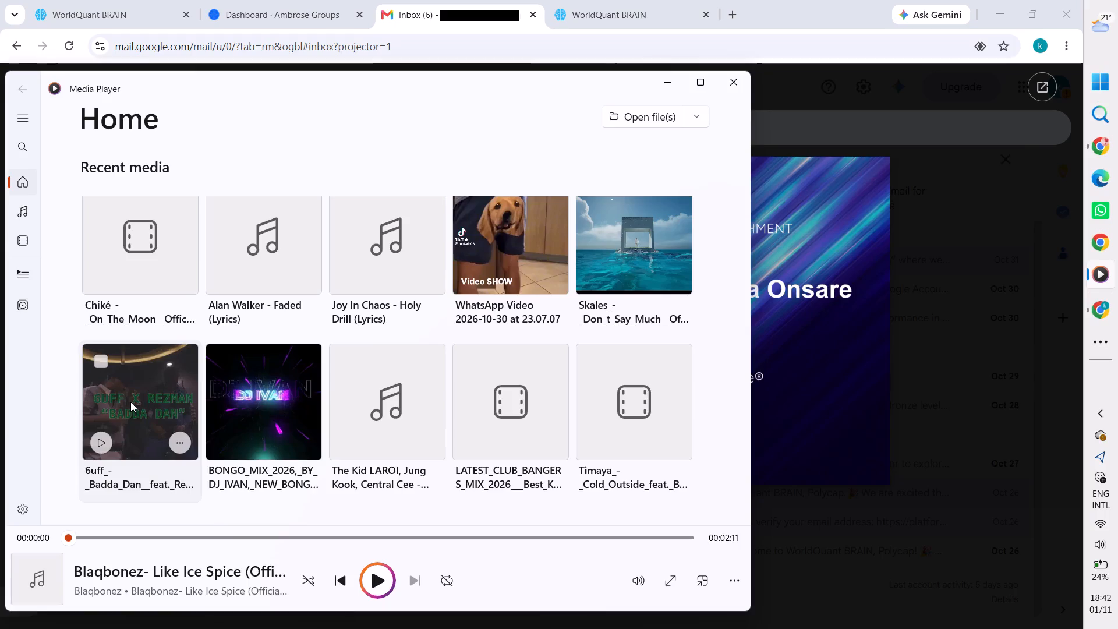
Play the 6uff Badda Dan video from the recent media in Media Player and pause it near the beginning.
left_click(130, 402)
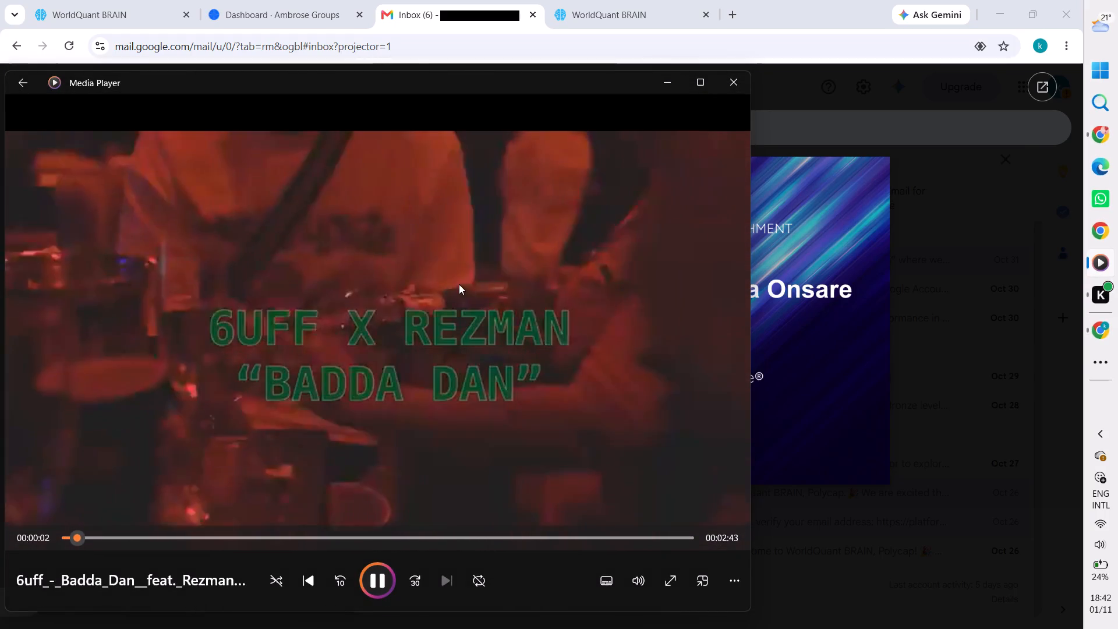
left_click(426, 411)
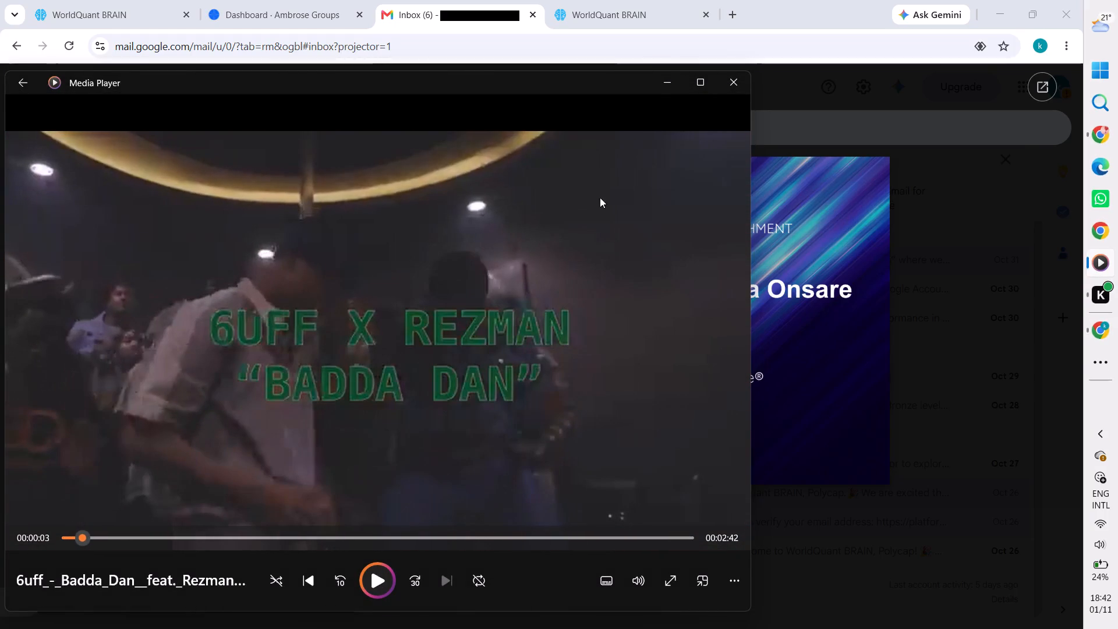
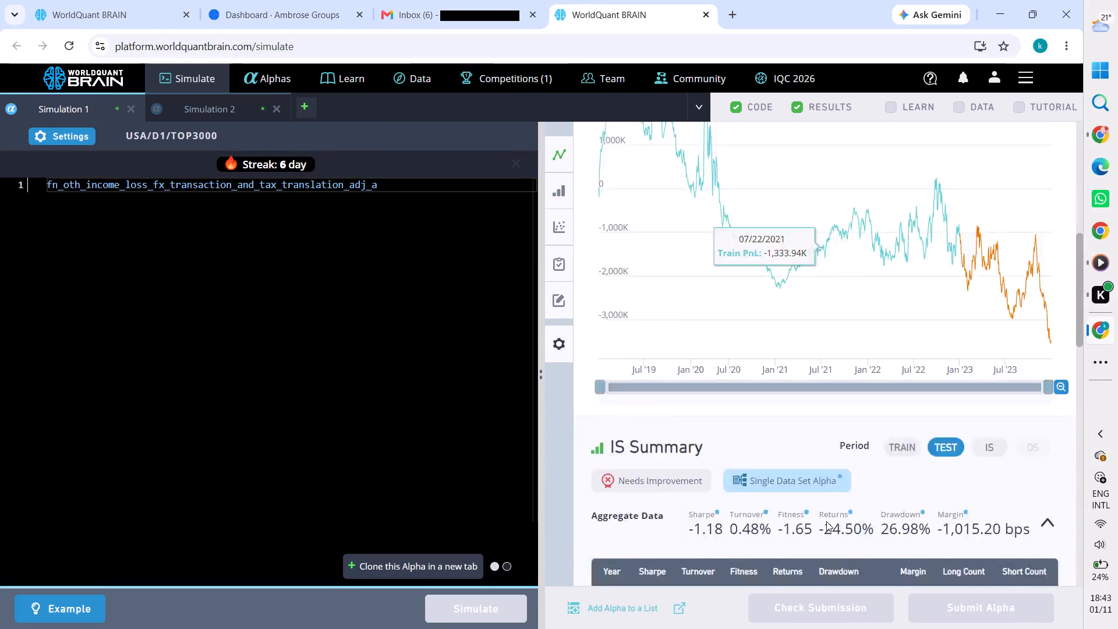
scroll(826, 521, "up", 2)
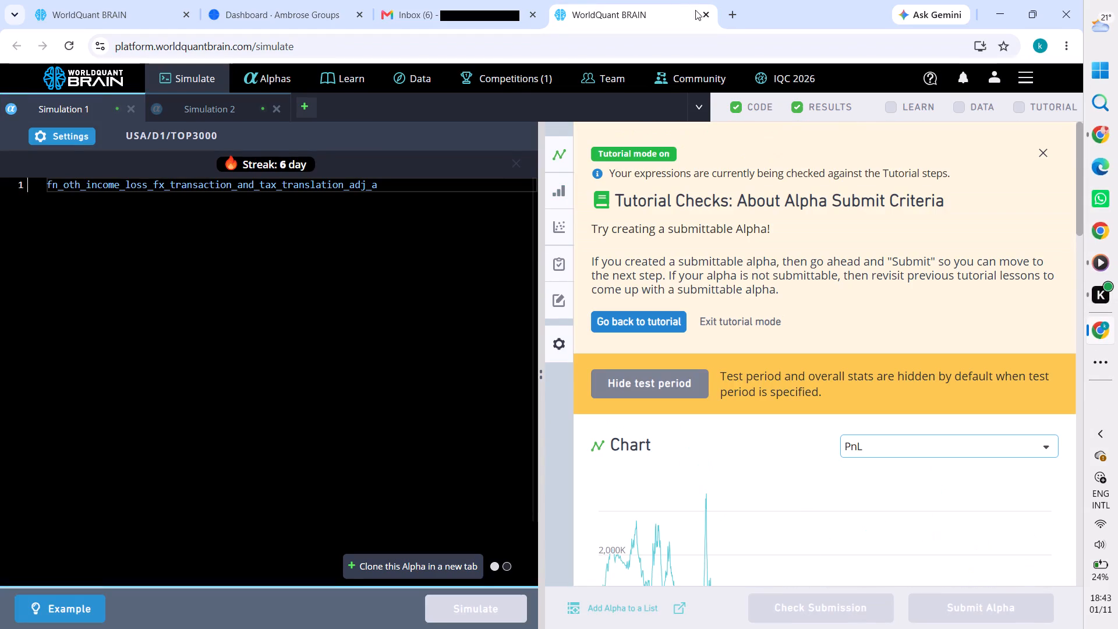
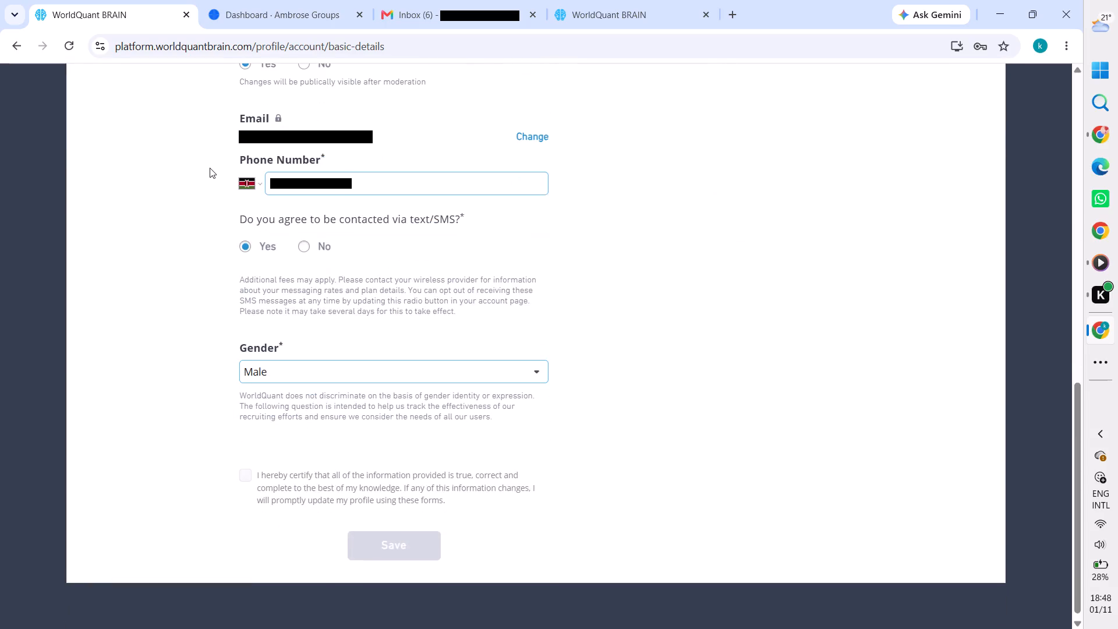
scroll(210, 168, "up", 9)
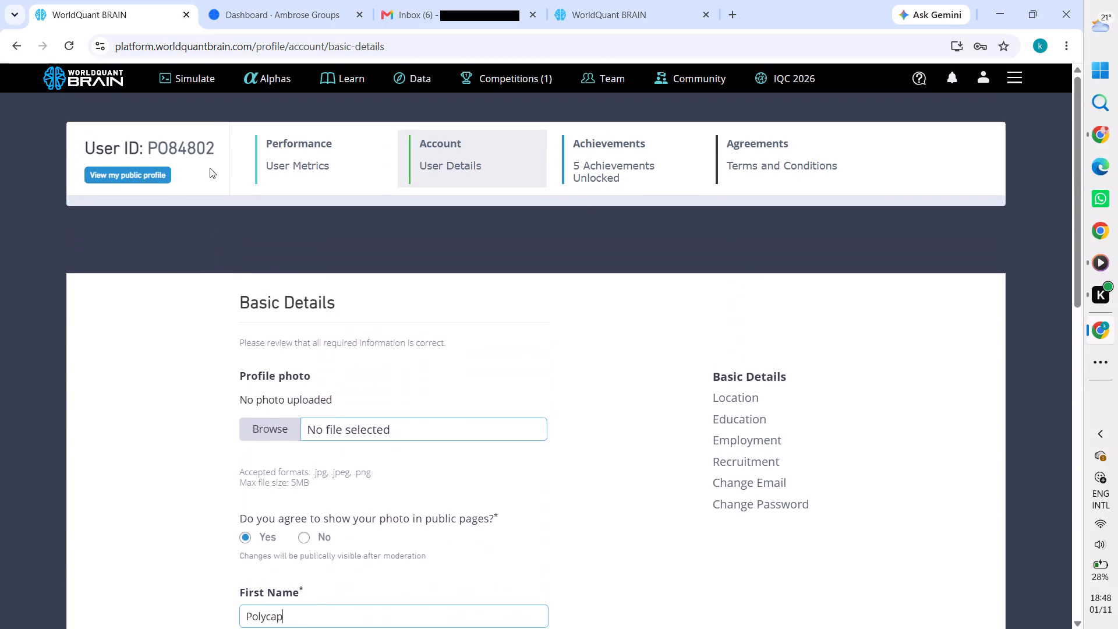
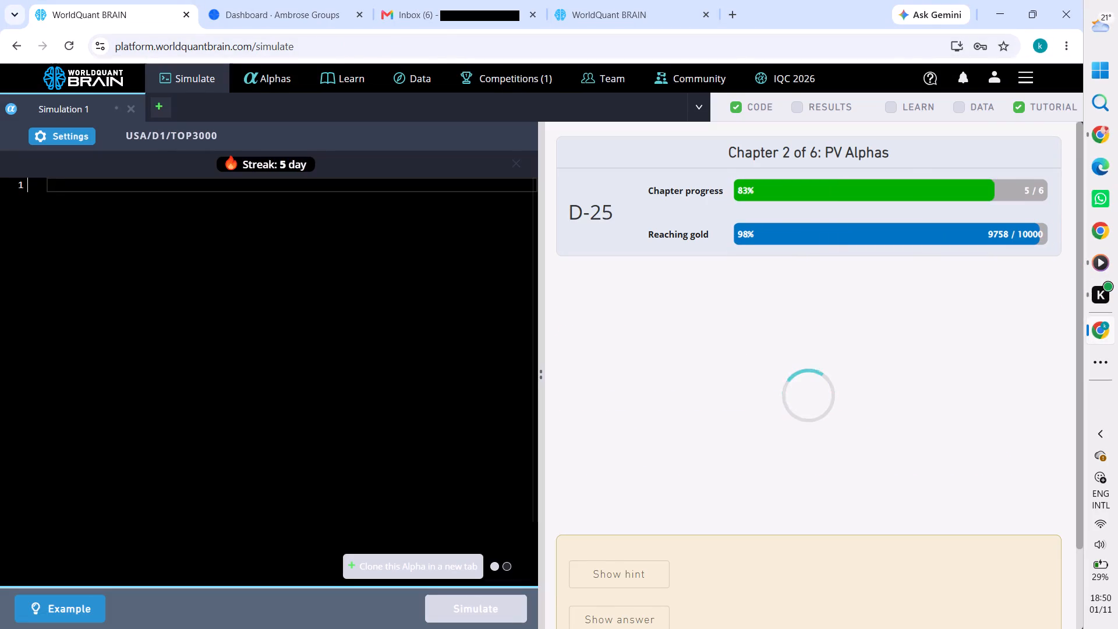
Paste the copied seven-line alpha code, from the ret definition through the ts_decay_linear alpha line, into Simulation 1's empty editor.
key("ctrl+v")
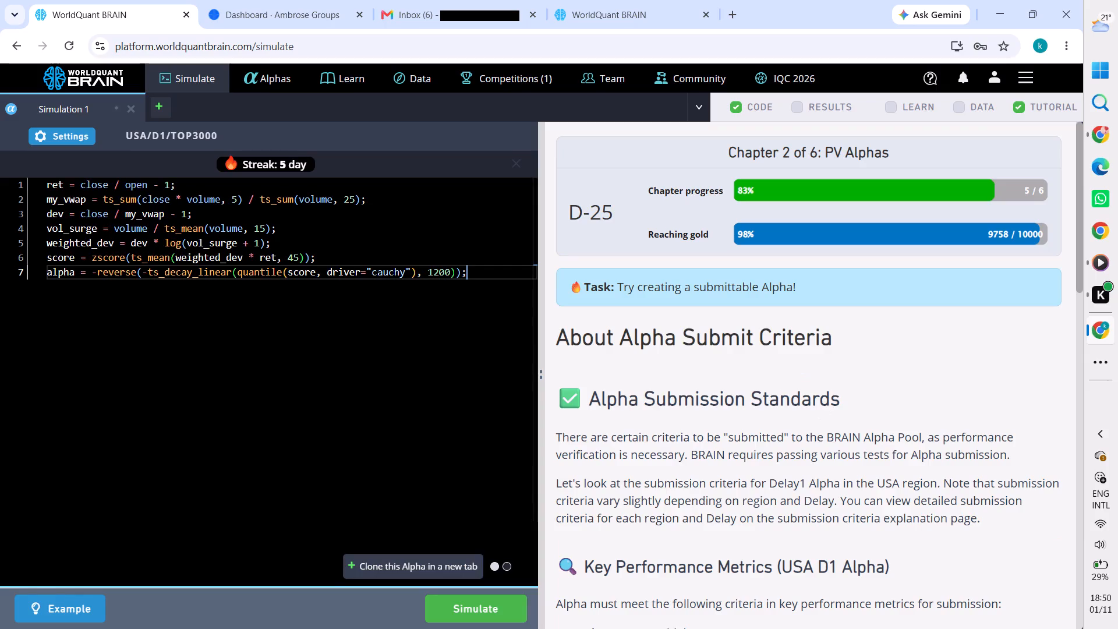
Switch to the other WorldQuant BRAIN browser tab, which holds the multiply(rank(-returns), rank(volume/adv20), filter=true) simulation.
left_click(652, 22)
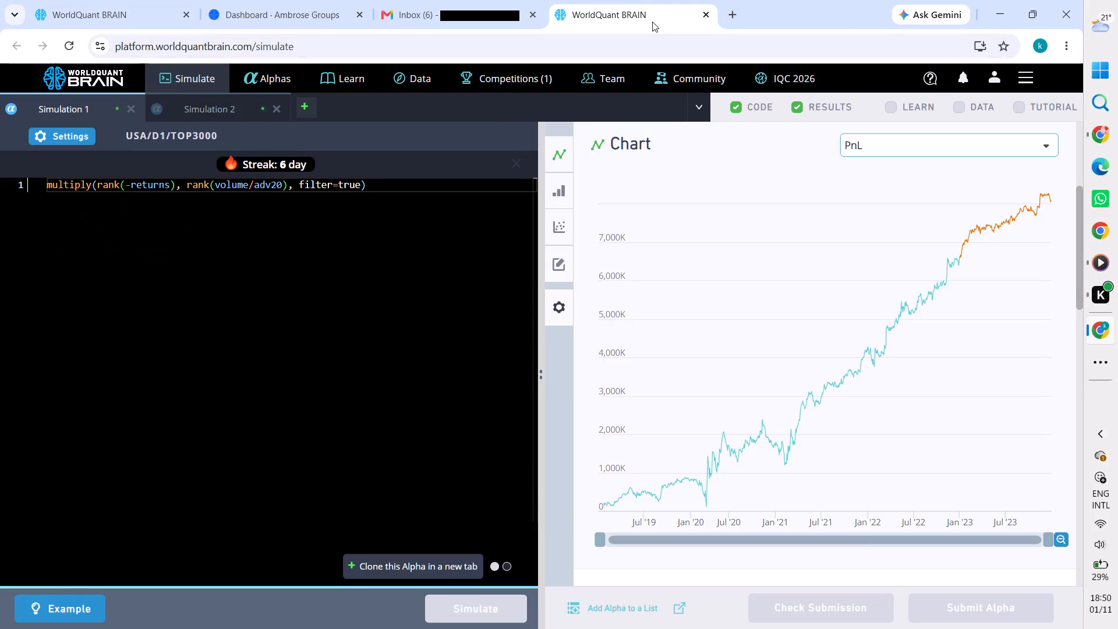
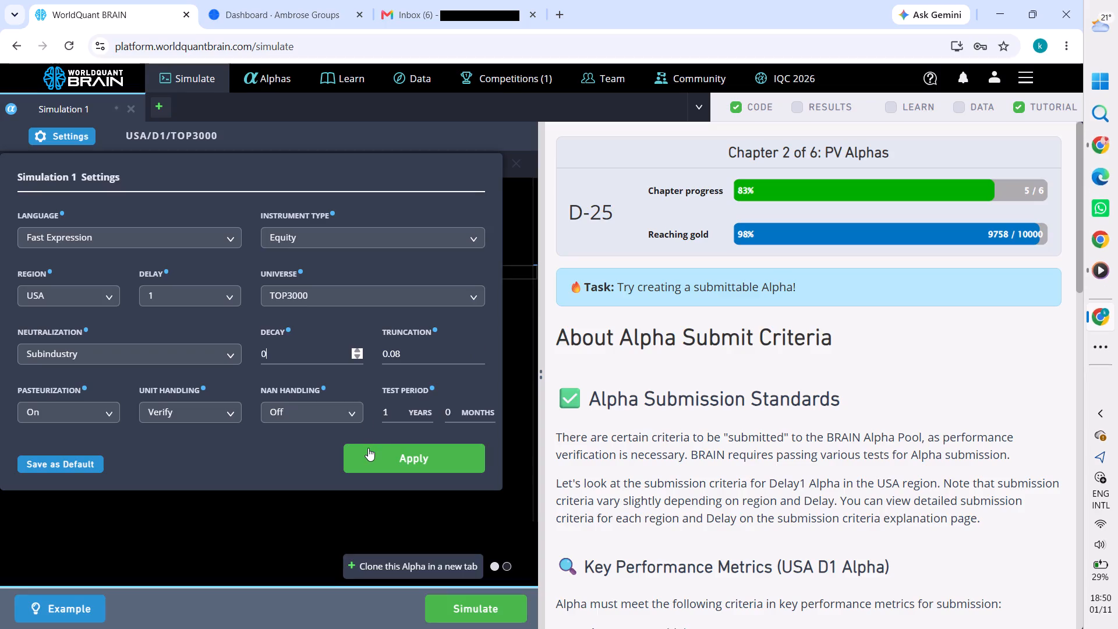
Set the truncation to 0.04 in Simulation 1's settings.
left_click(408, 348)
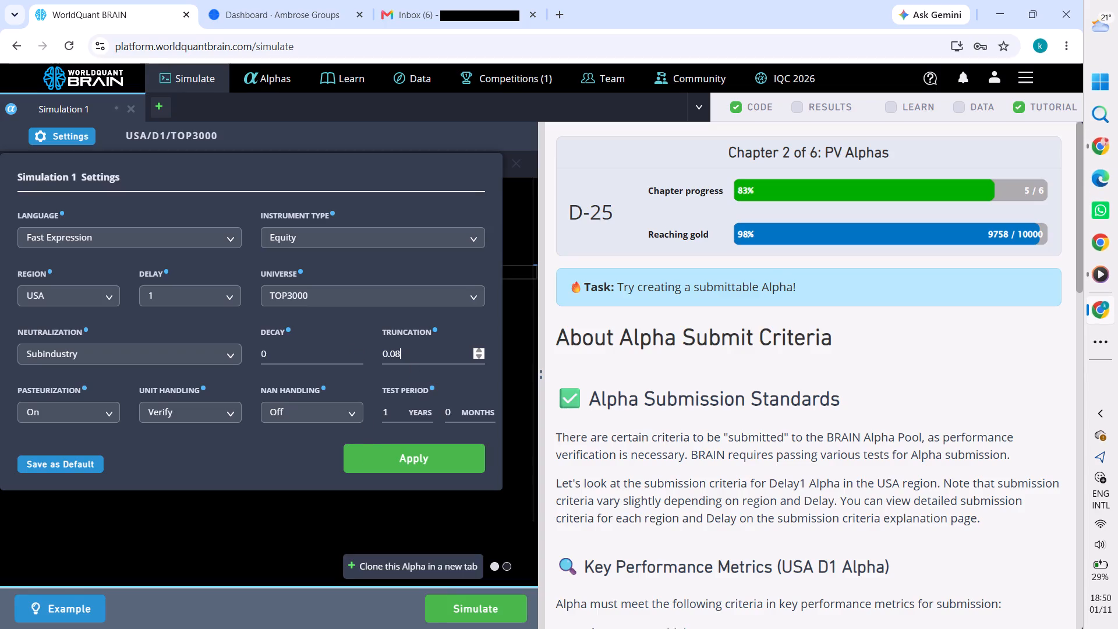
key("BackSpace")
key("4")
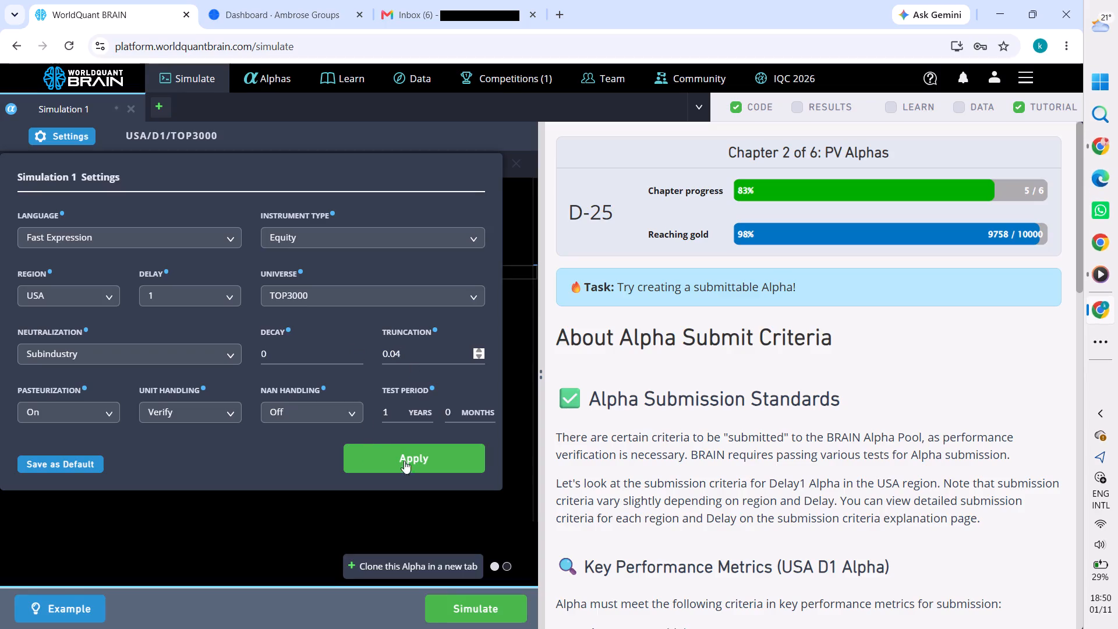
Apply Simulation 1's settings with Subindustry neutralization, decay 0 and truncation 0.04, and run the alpha simulation.
left_click(406, 467)
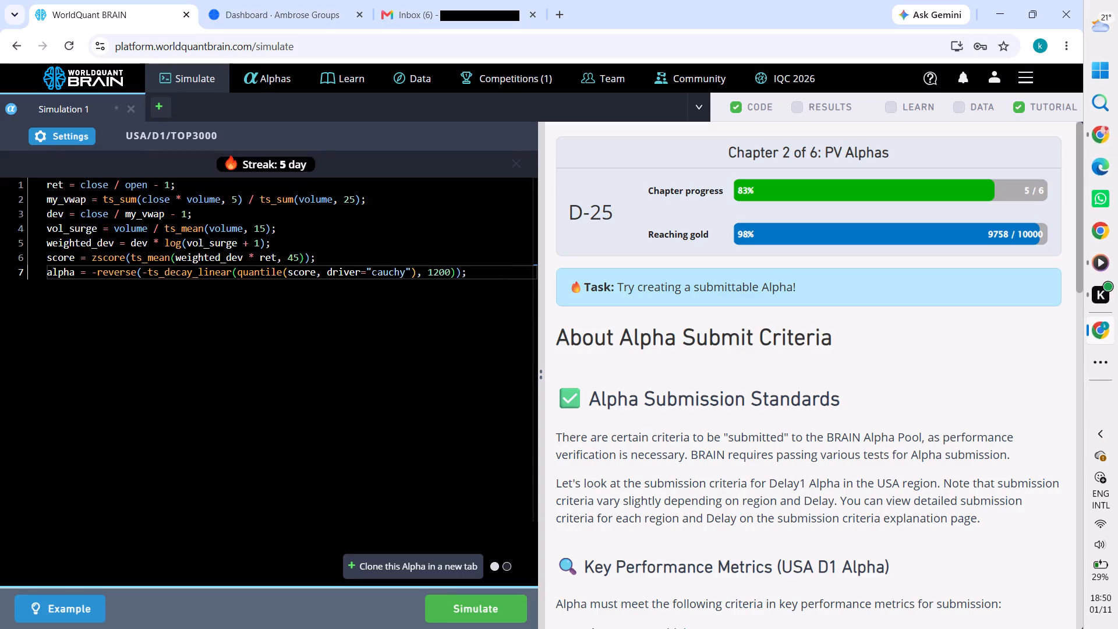
left_click(455, 597)
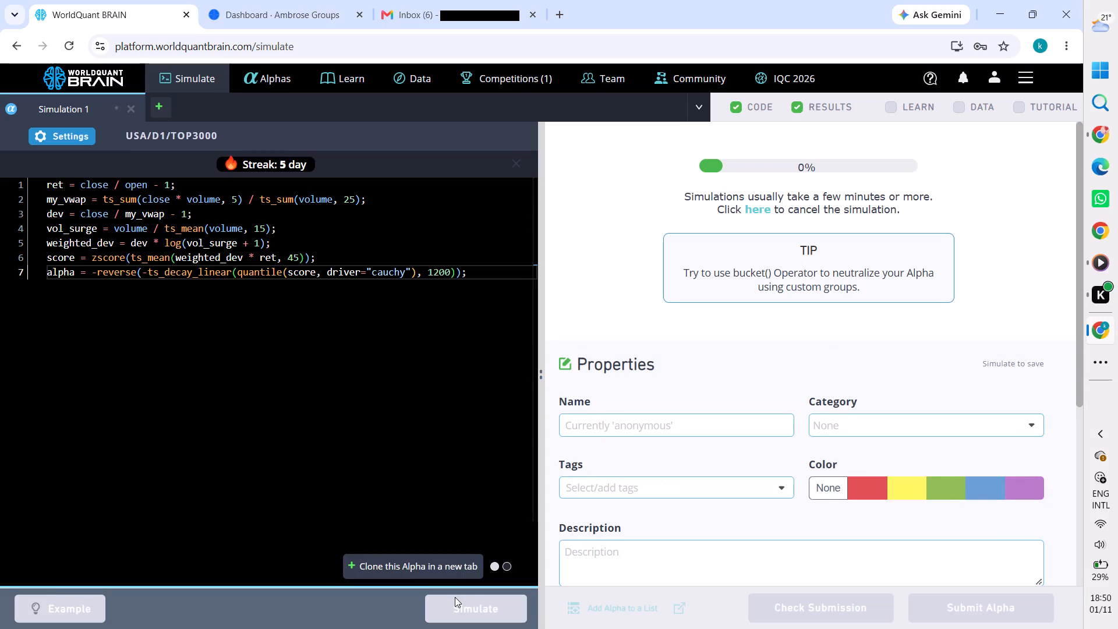
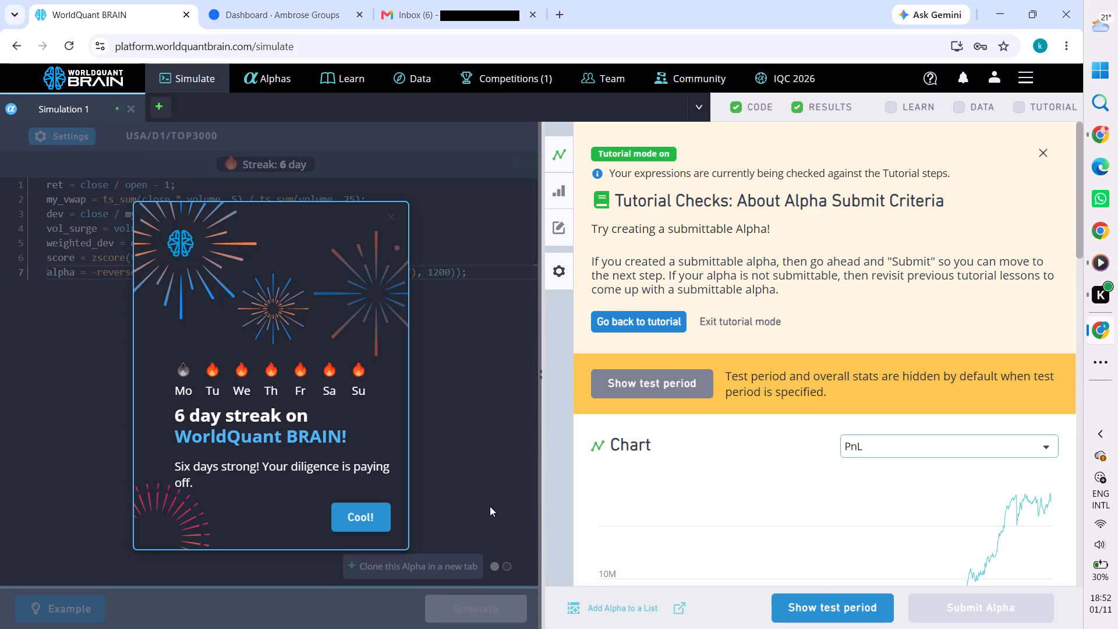
Dismiss the streak celebration, reveal the alpha's test period and submit the alpha.
left_click(353, 510)
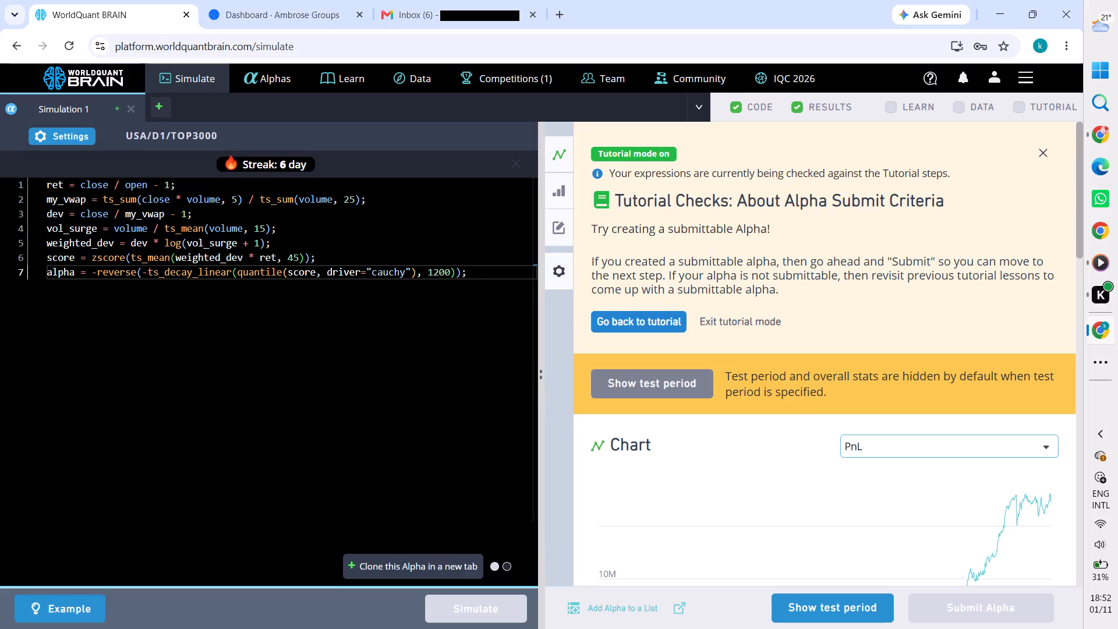
left_click(833, 606)
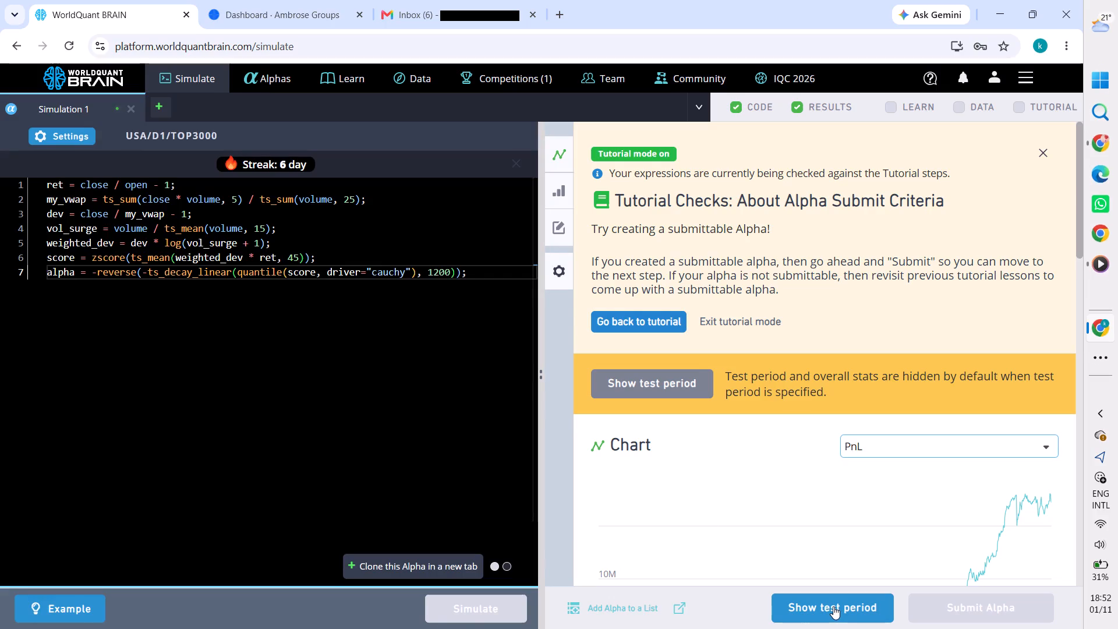
left_click(947, 598)
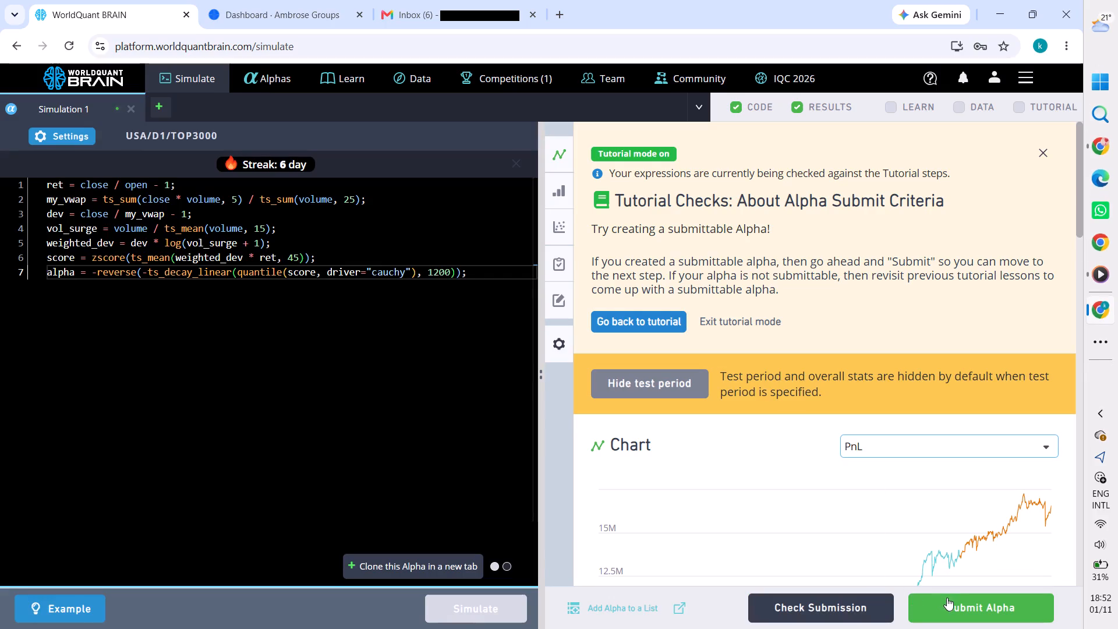
scroll(890, 447, "up", 3)
scroll(890, 447, "down", 4)
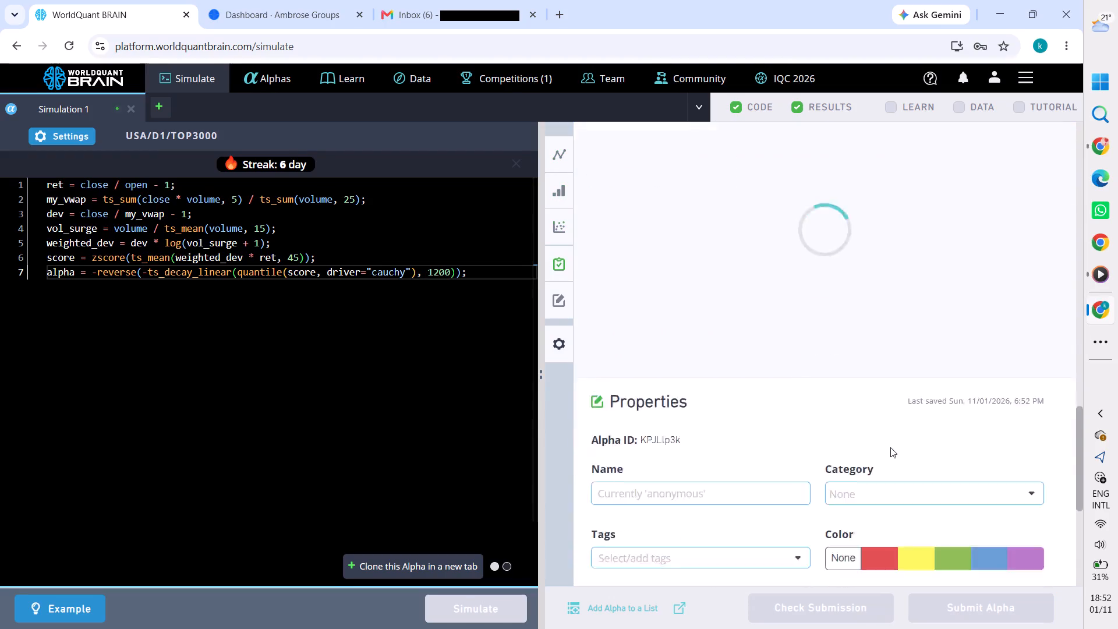
scroll(890, 447, "up", 3)
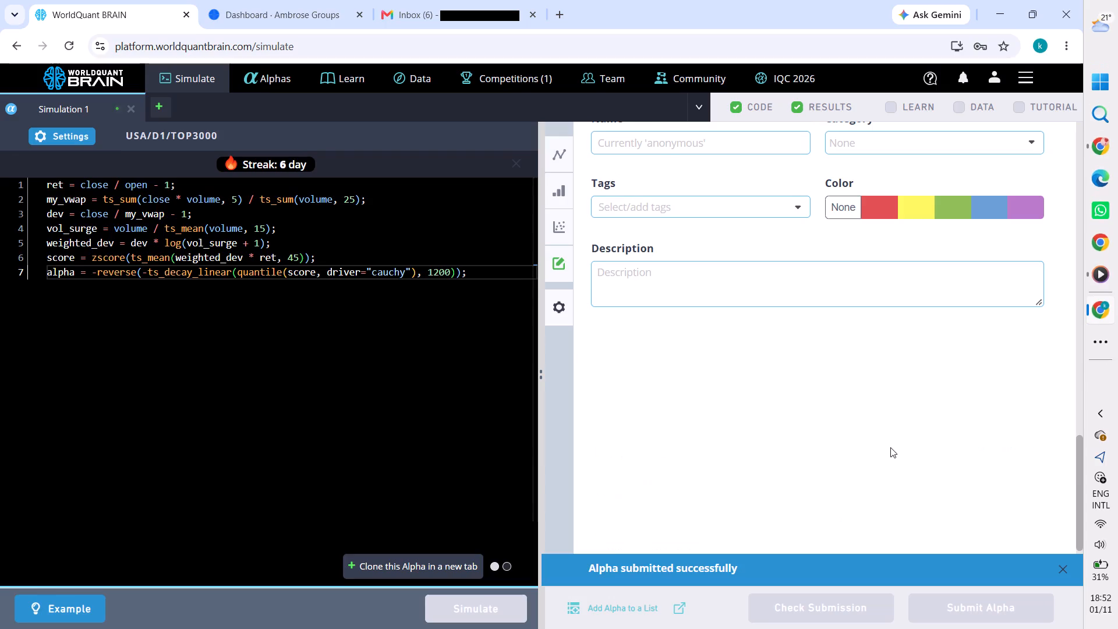
Proceed from the passed tutorial checks to the next tutorial module, About Fundamental Data.
scroll(890, 447, "up", 8)
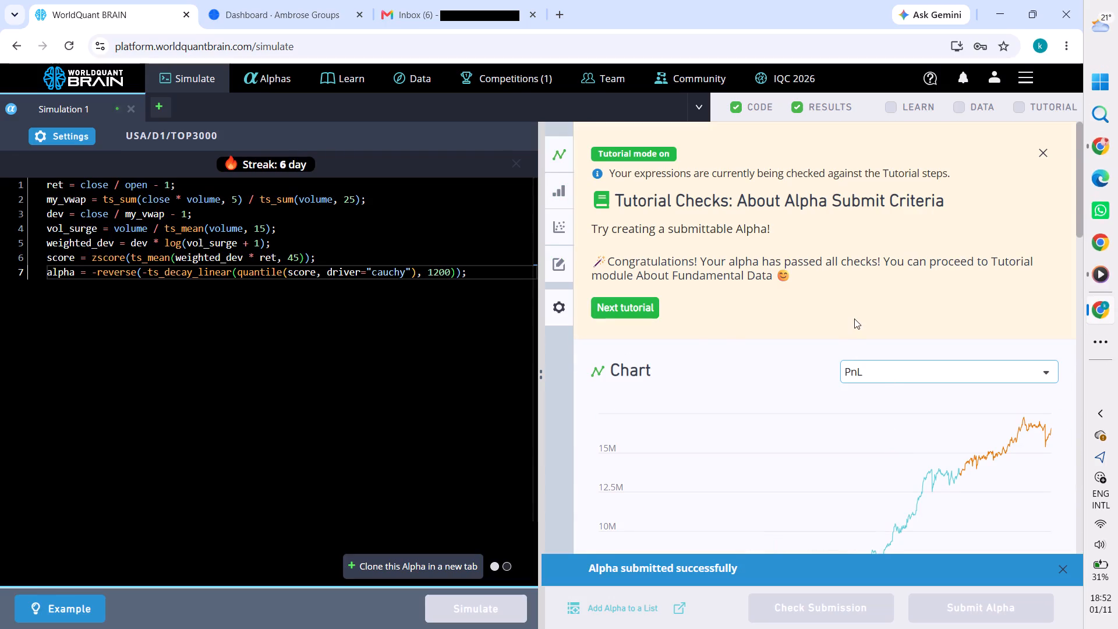
left_click(638, 313)
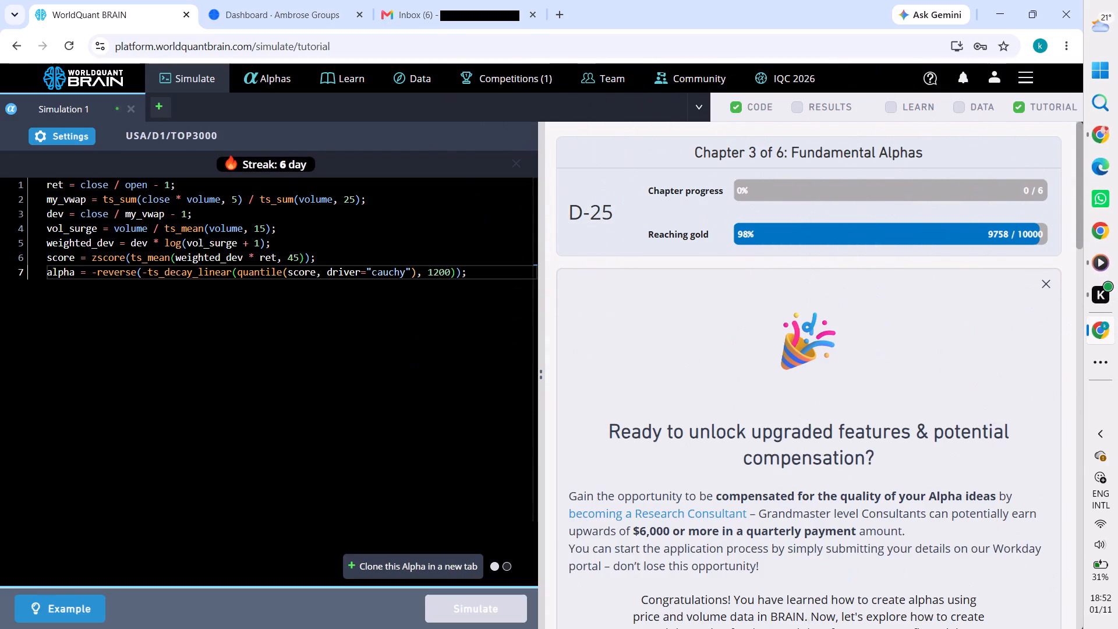
Go through the fundamental data lesson to its assets, equity and debt task and reveal the task's answer.
scroll(815, 355, "down", 1)
scroll(815, 355, "up", 1)
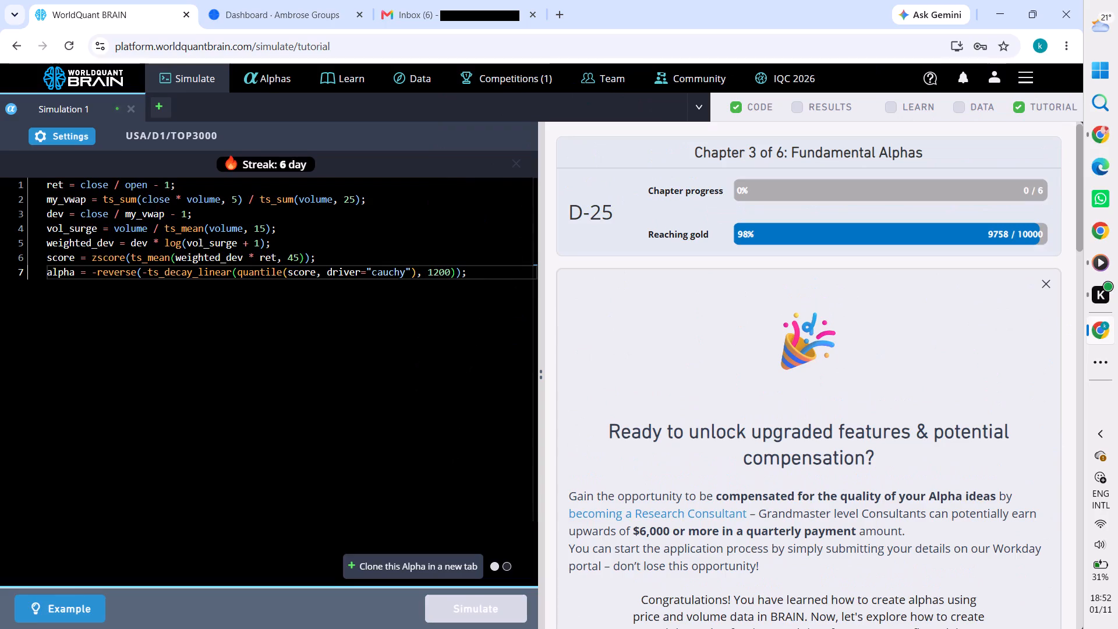
scroll(815, 355, "up", 1)
scroll(815, 355, "down", 5)
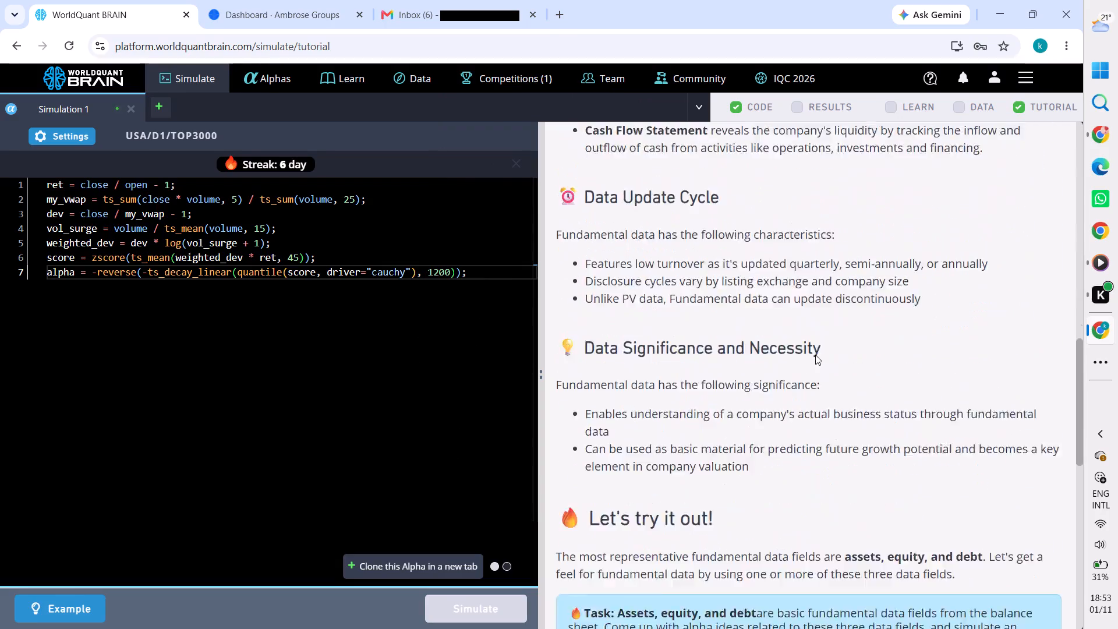
scroll(815, 355, "down", 2)
left_click(624, 222)
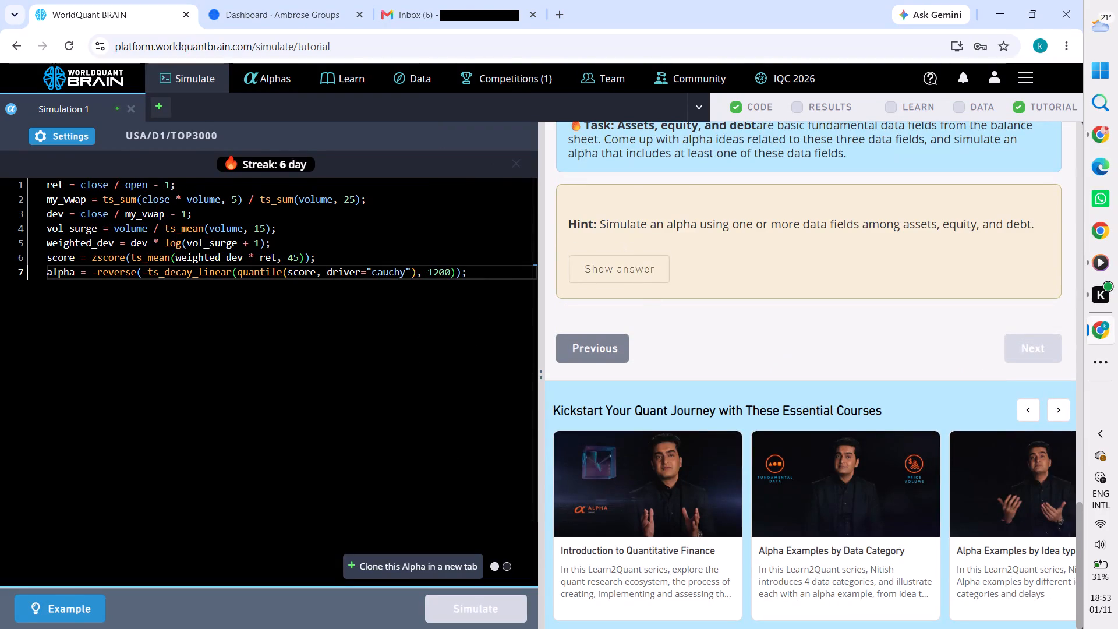
left_click(618, 259)
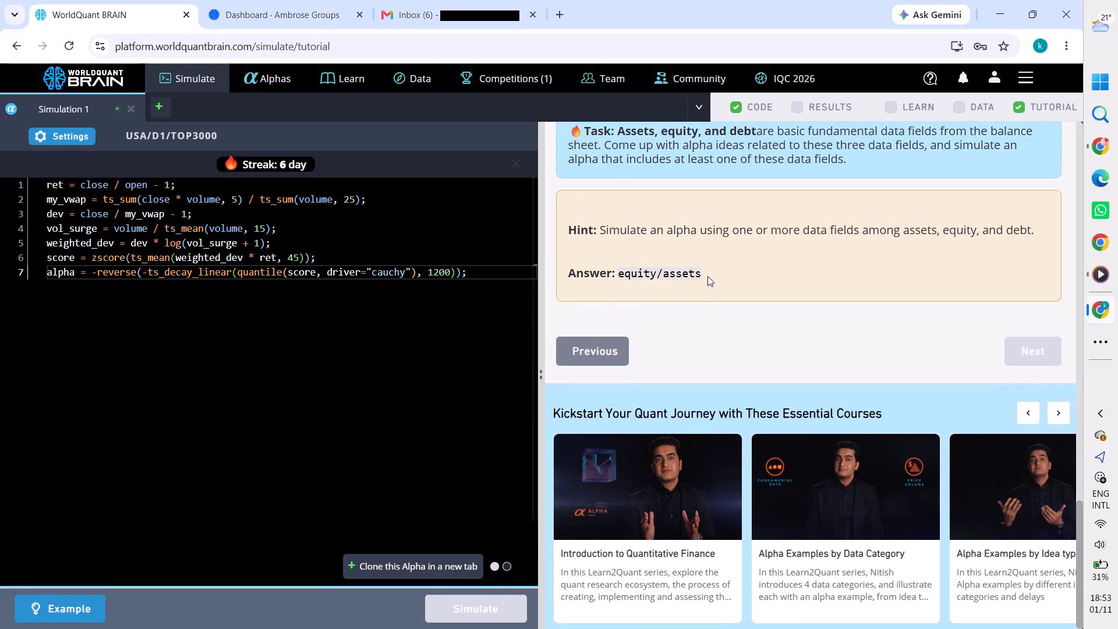
Replace the whole alpha code in Simulation 1 with the tutorial answer equity/assets and run the simulation.
left_click_drag(702, 271, 627, 276)
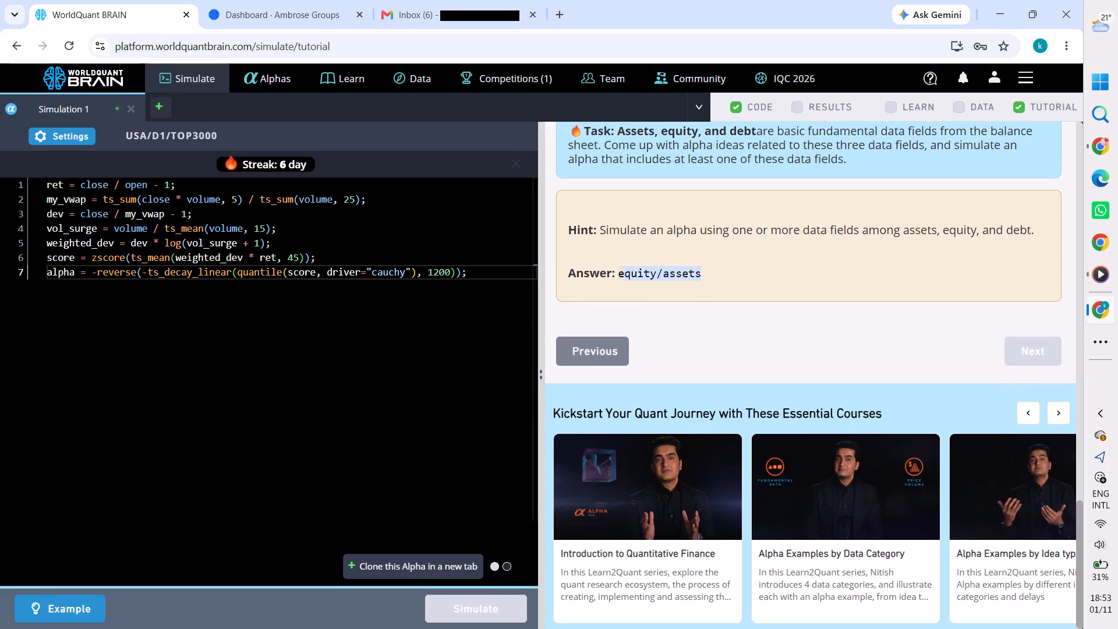
left_click_drag(627, 276, 617, 279)
key("ctrl+a")
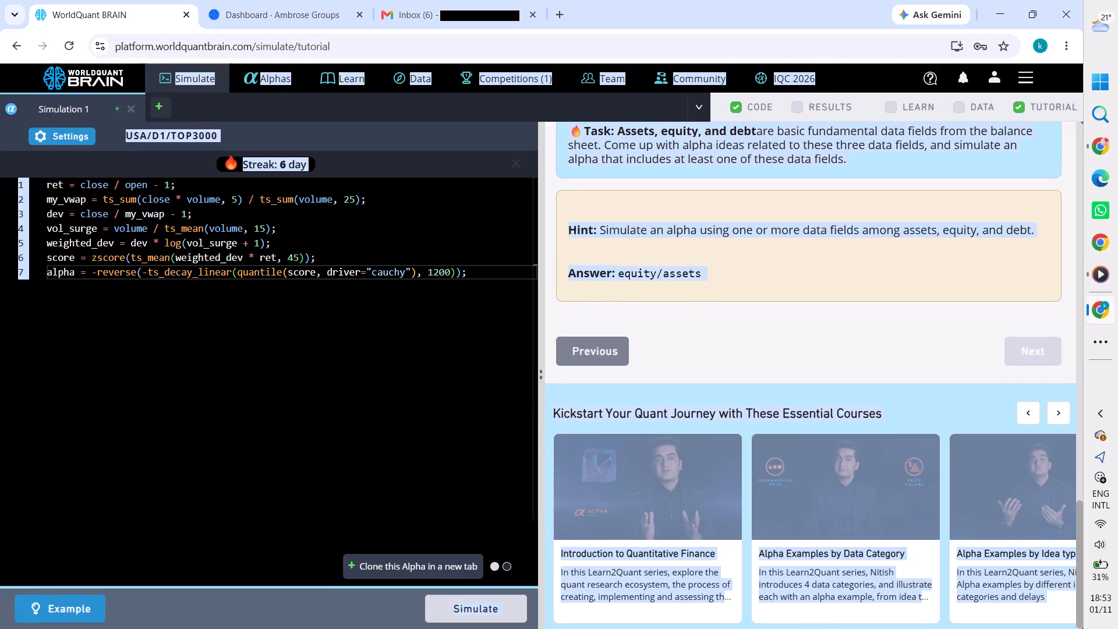
left_click(617, 279)
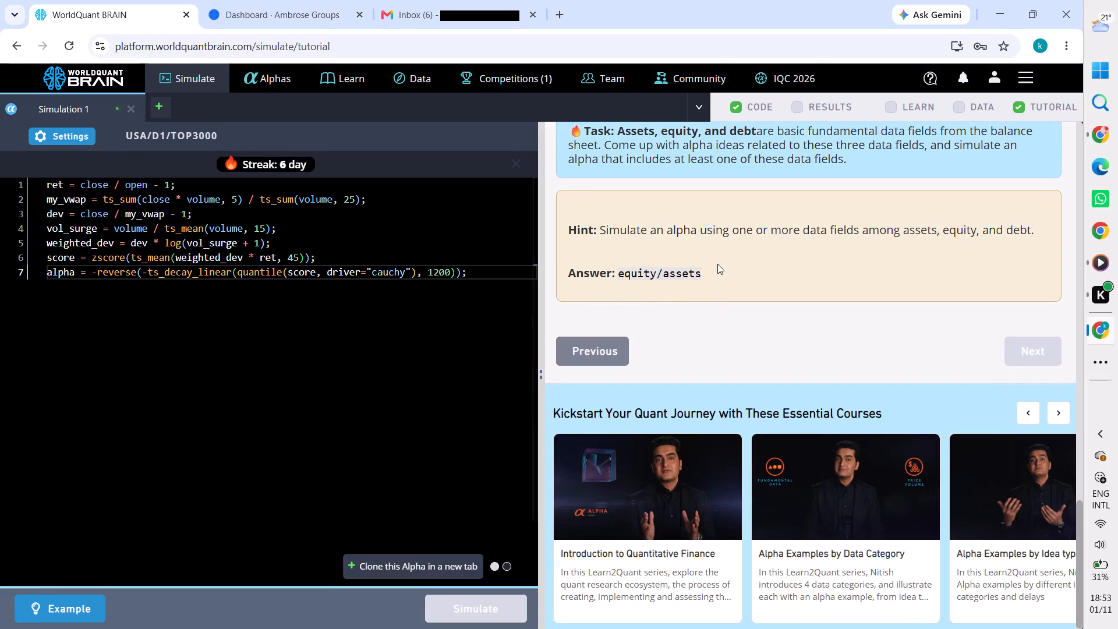
left_click(717, 264)
left_click_drag(706, 272, 628, 281)
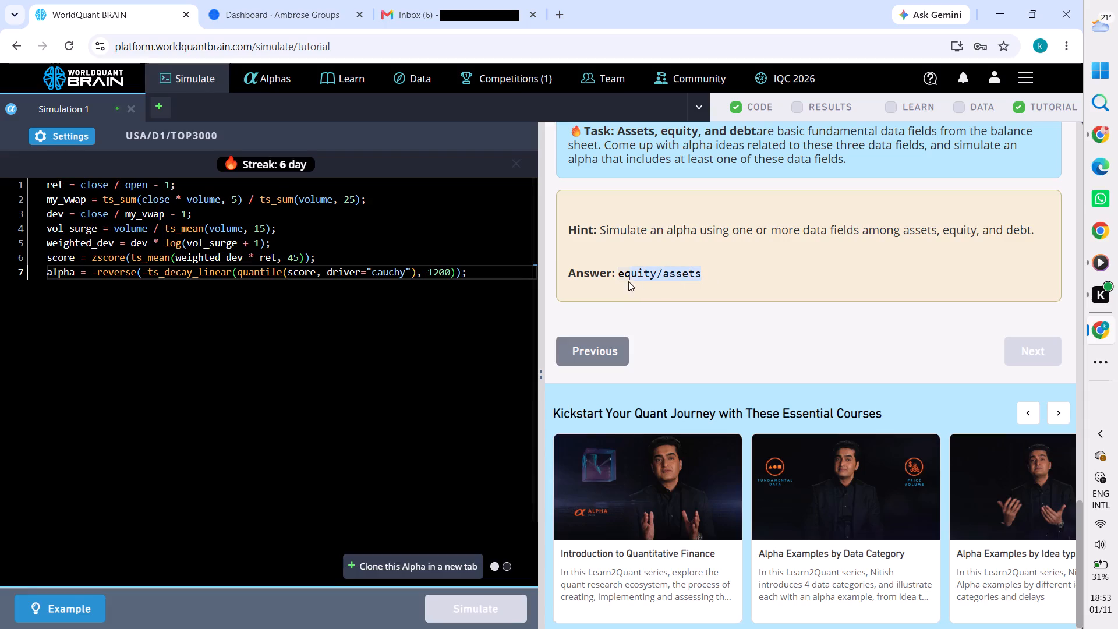
left_click_drag(628, 281, 618, 278)
key("ctrl+c")
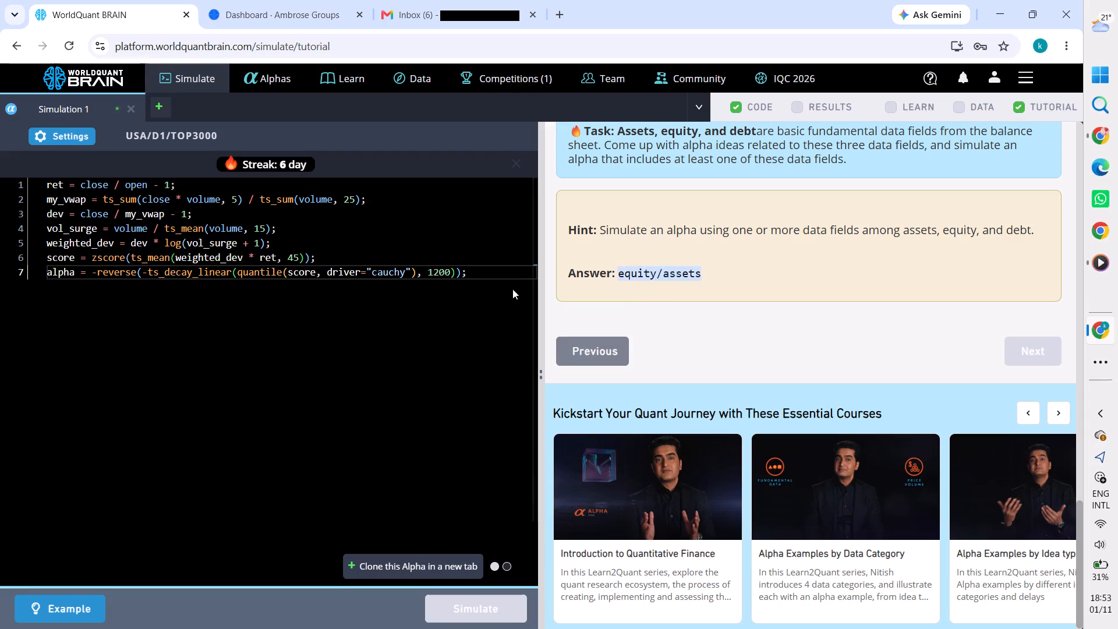
left_click(149, 200)
key("ctrl+a")
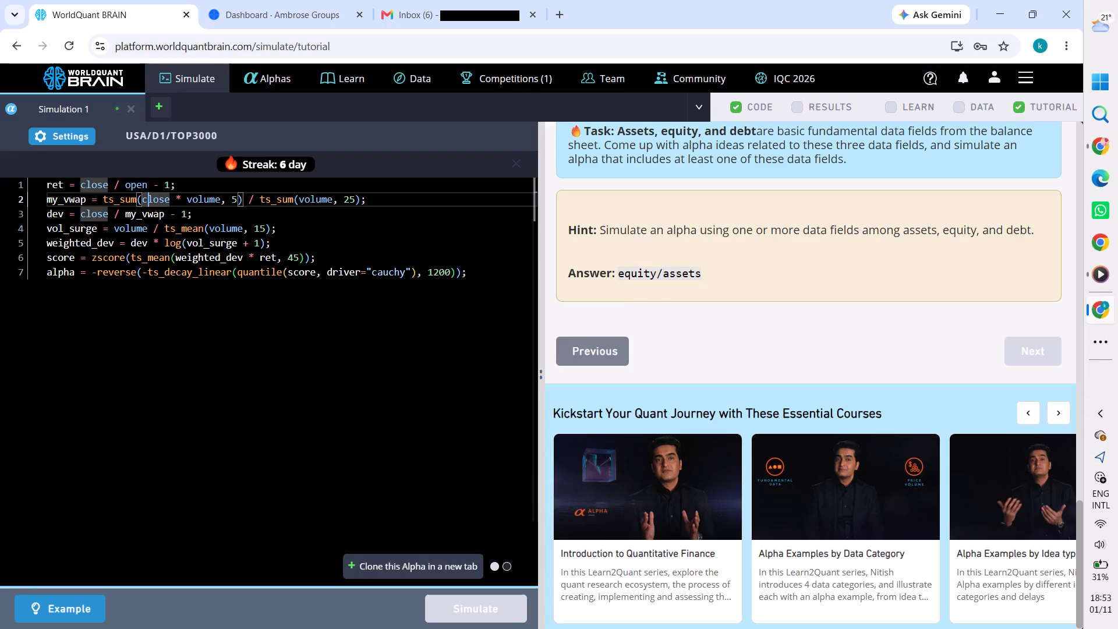
key("ctrl+v")
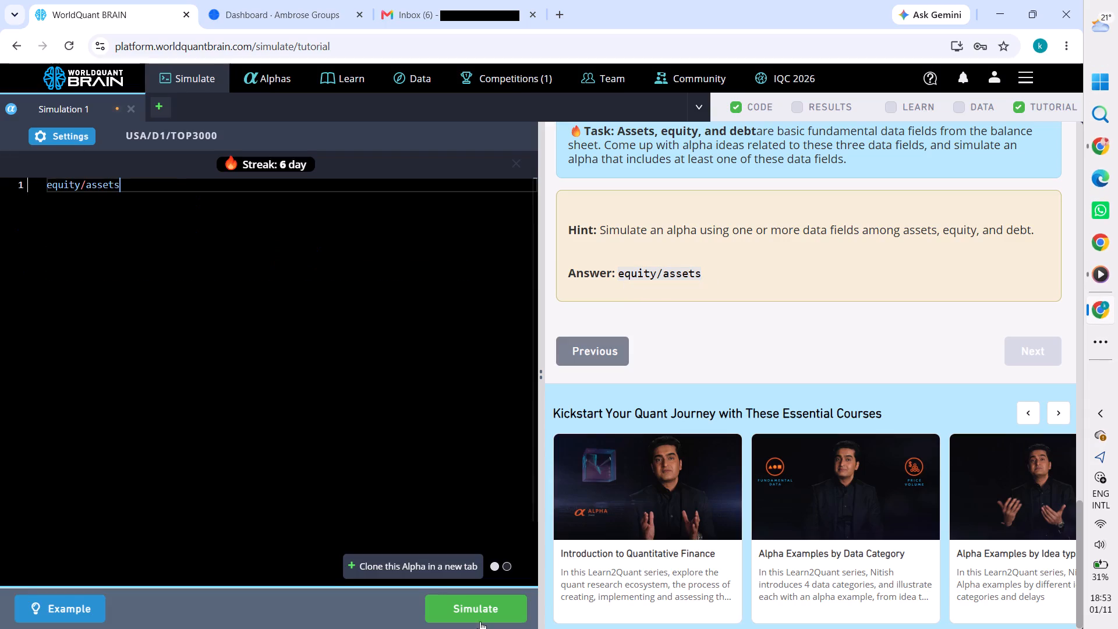
left_click(484, 617)
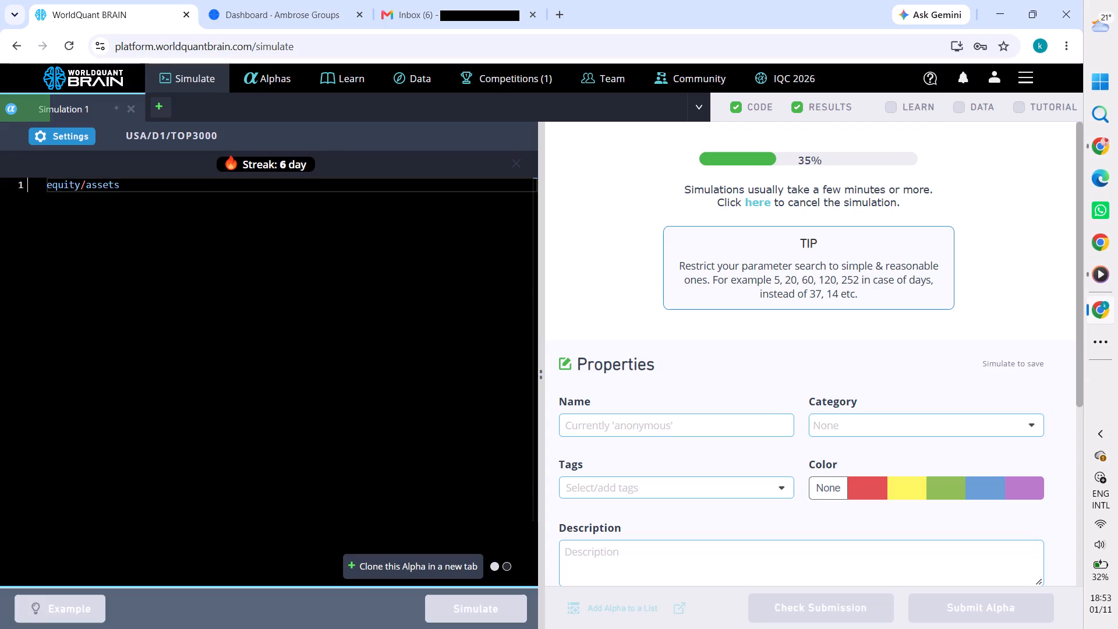
left_click(420, 302)
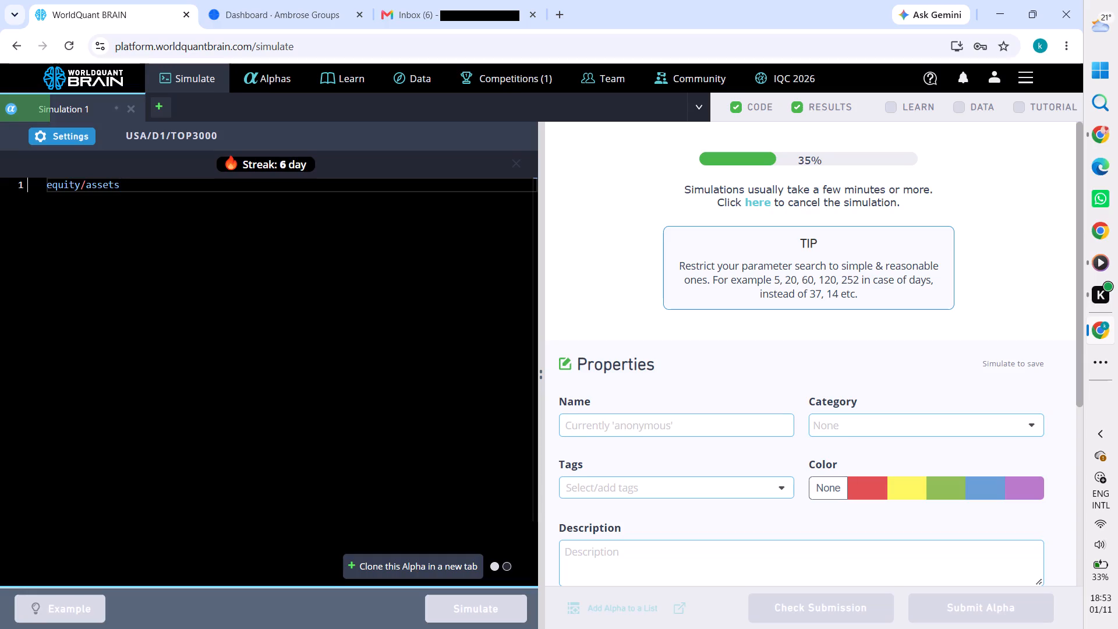
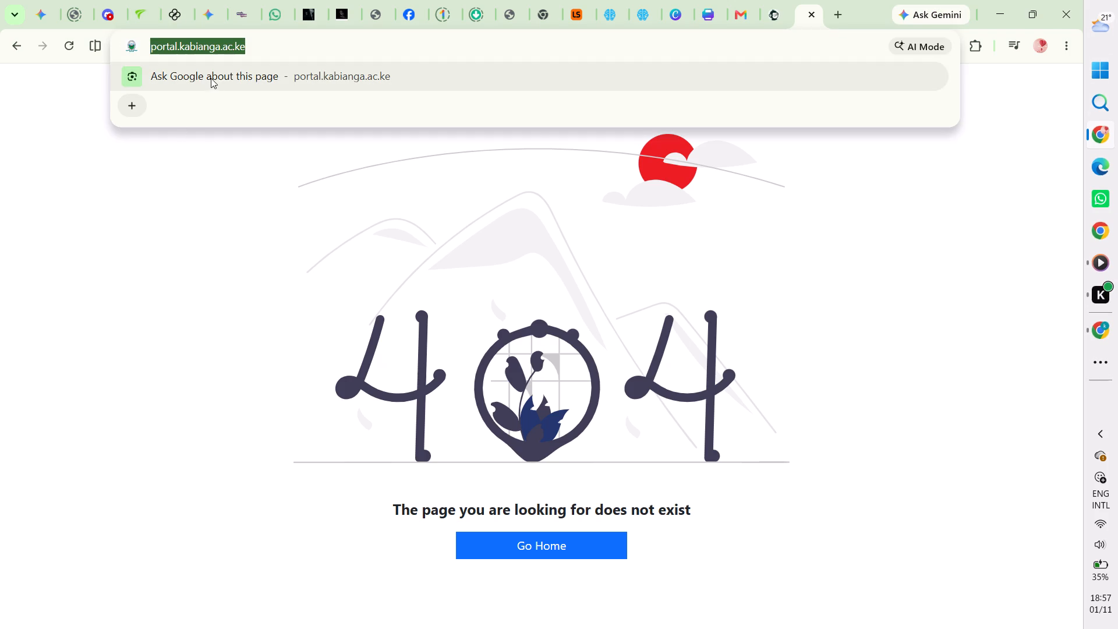
Ask Google about the portal.kabianga.ac.ke error page, selecting a small blank area above the 404 illustration for the visual search.
left_click(361, 83)
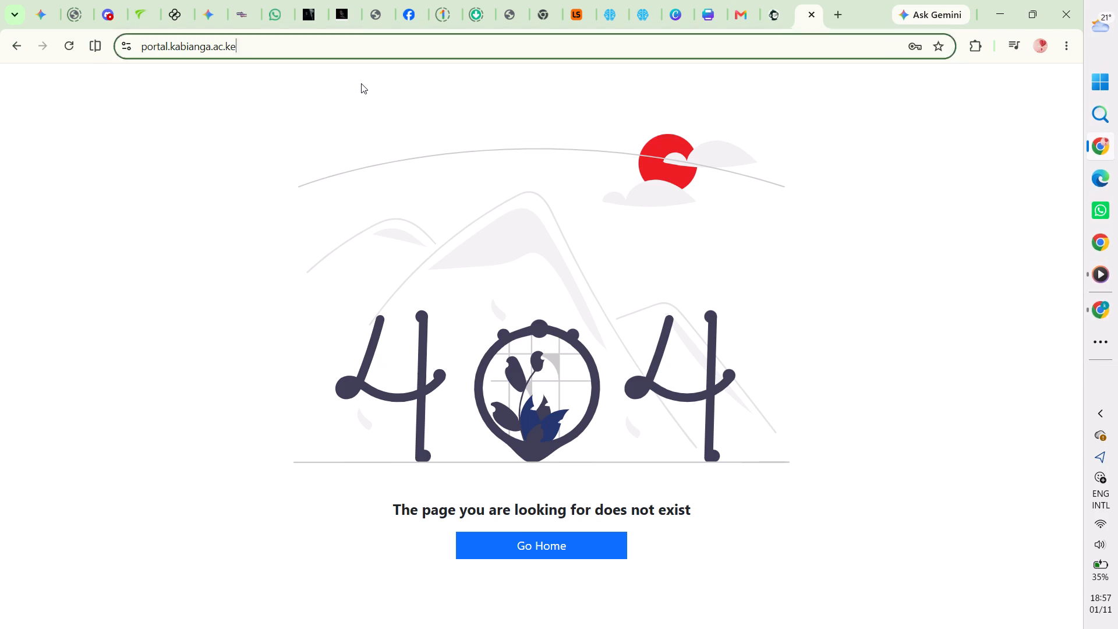
left_click_drag(361, 83, 530, 127)
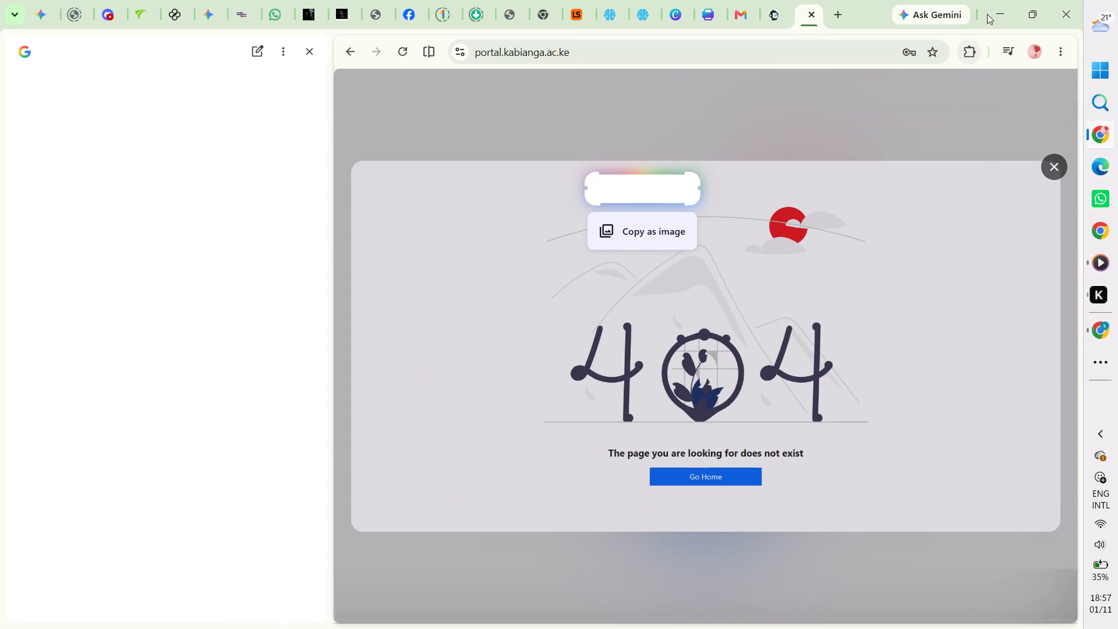
Close the browser window showing the portal's 404 page.
left_click(1062, 13)
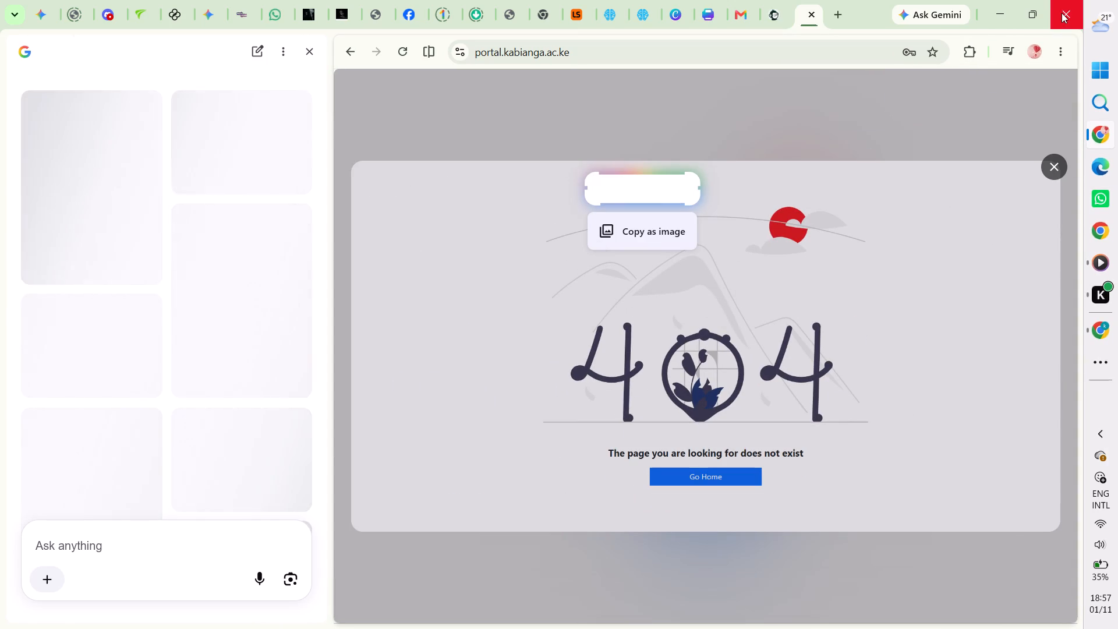
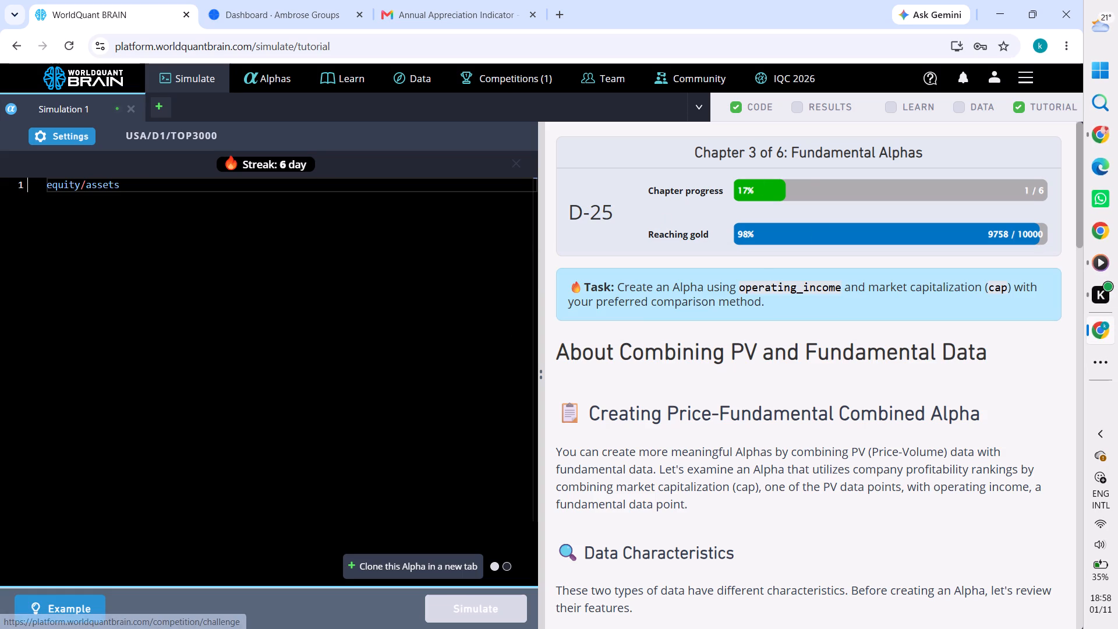
Go through the lesson on combining PV and fundamental data to its operating_income and market capitalization (cap) task.
scroll(637, 317, "down", 5)
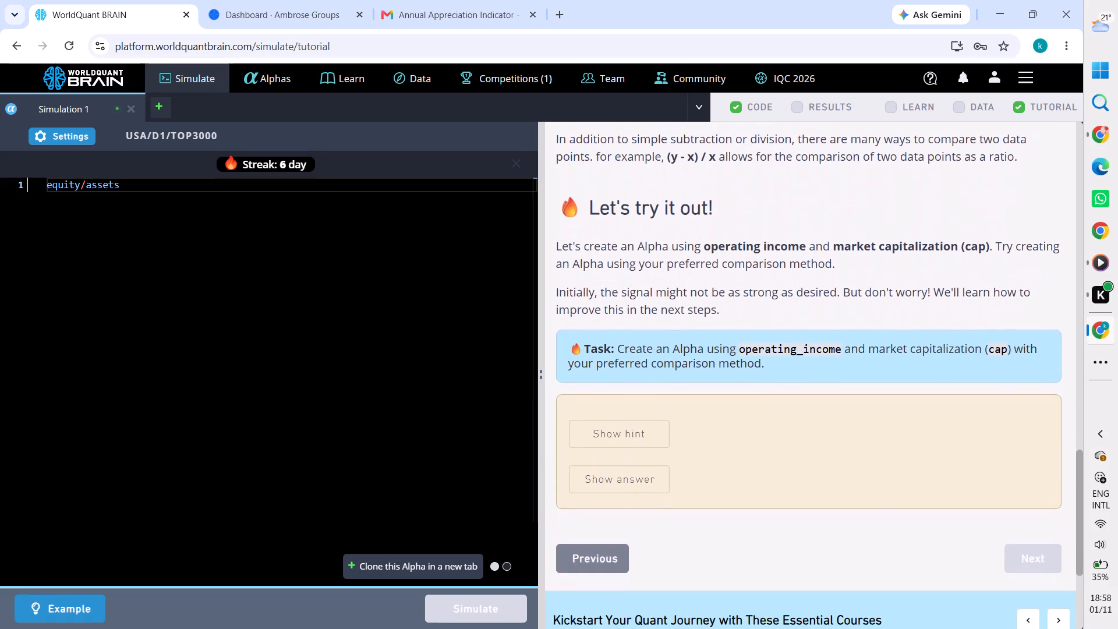
Reveal the hint and the answer for the operating income and market capitalization task.
left_click(657, 420)
left_click(654, 464)
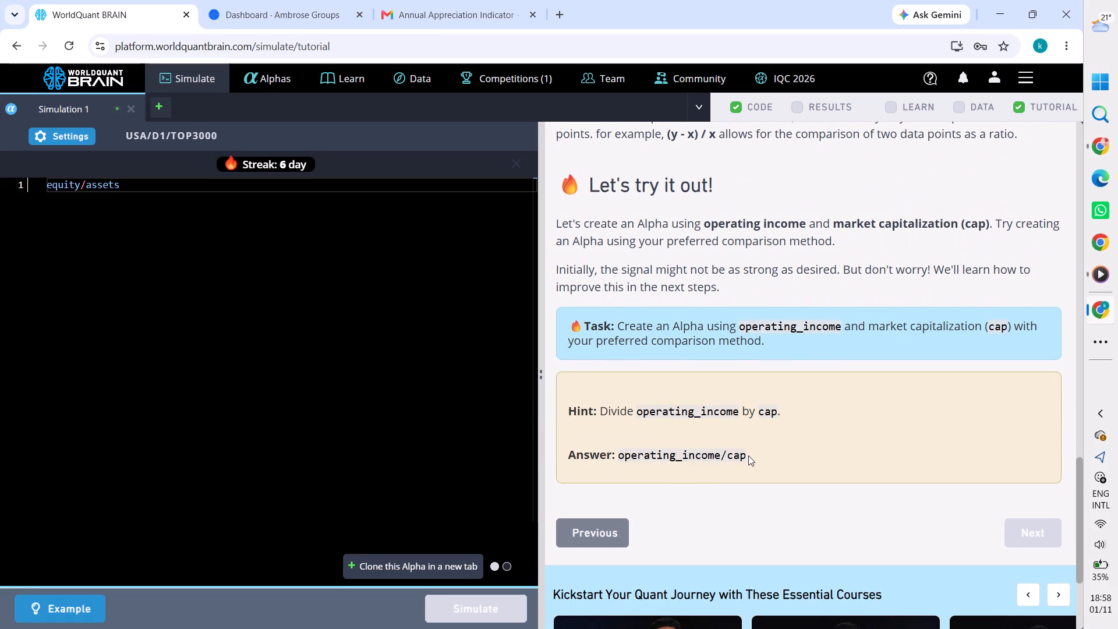
Replace the whole alpha code in Simulation 1 with the tutorial answer operating_income/cap and run the simulation.
left_click_drag(748, 455, 620, 460)
key("ctrl+c")
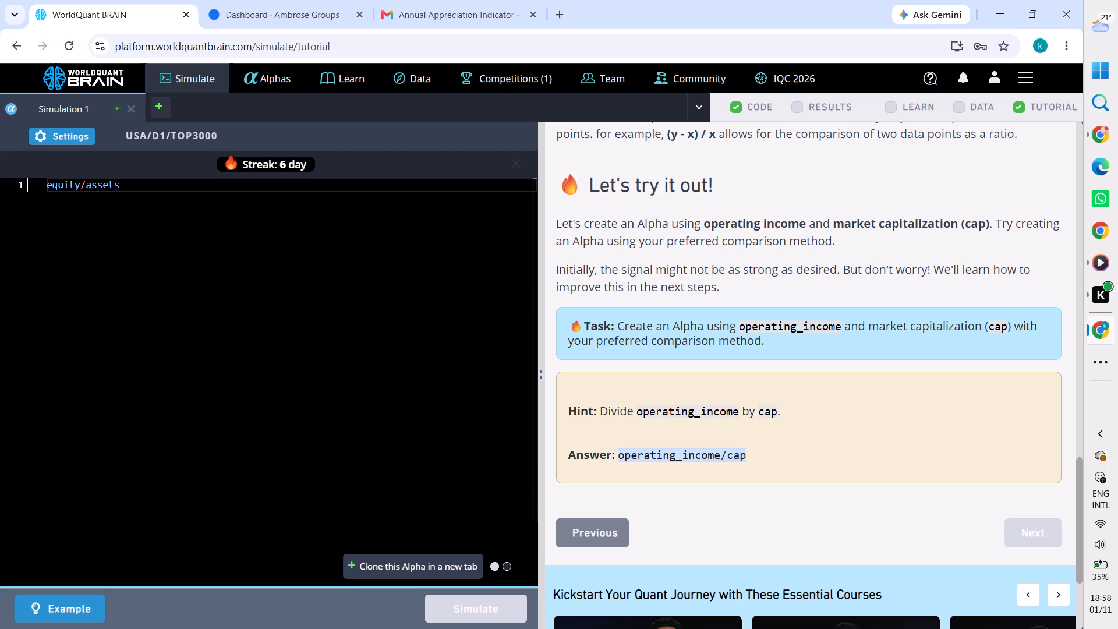
left_click(86, 188)
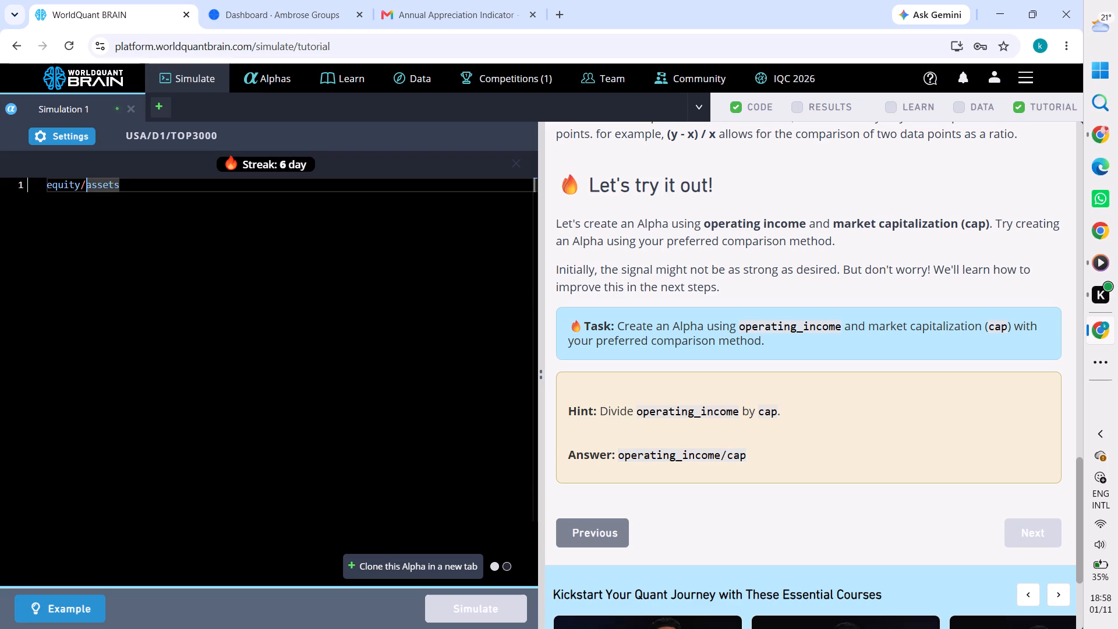
key("ctrl+a")
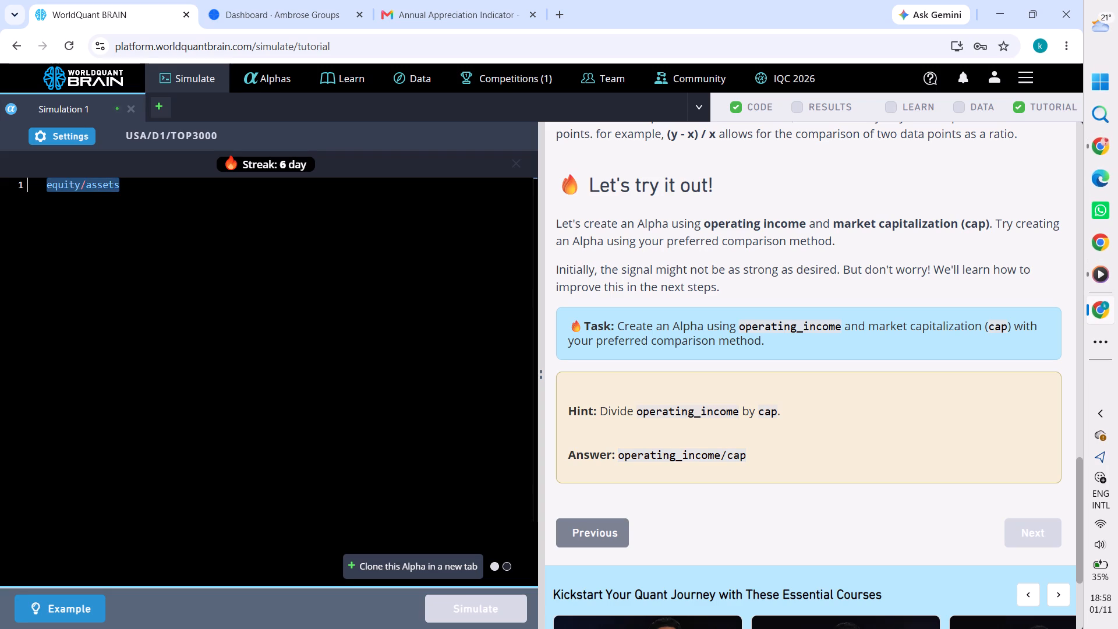
key("ctrl+v")
left_click(470, 613)
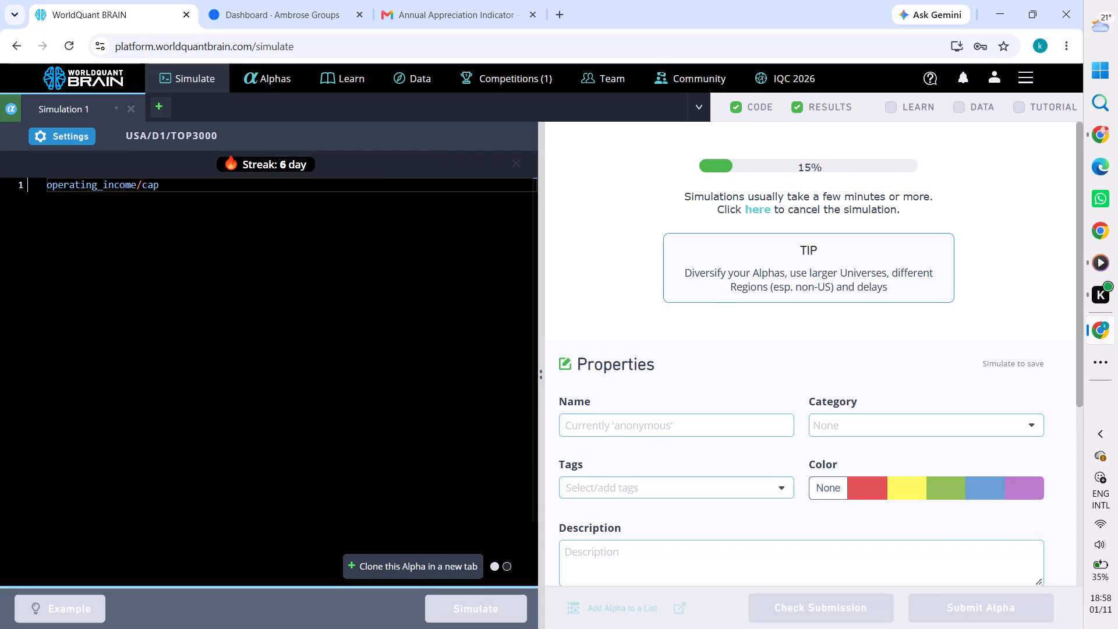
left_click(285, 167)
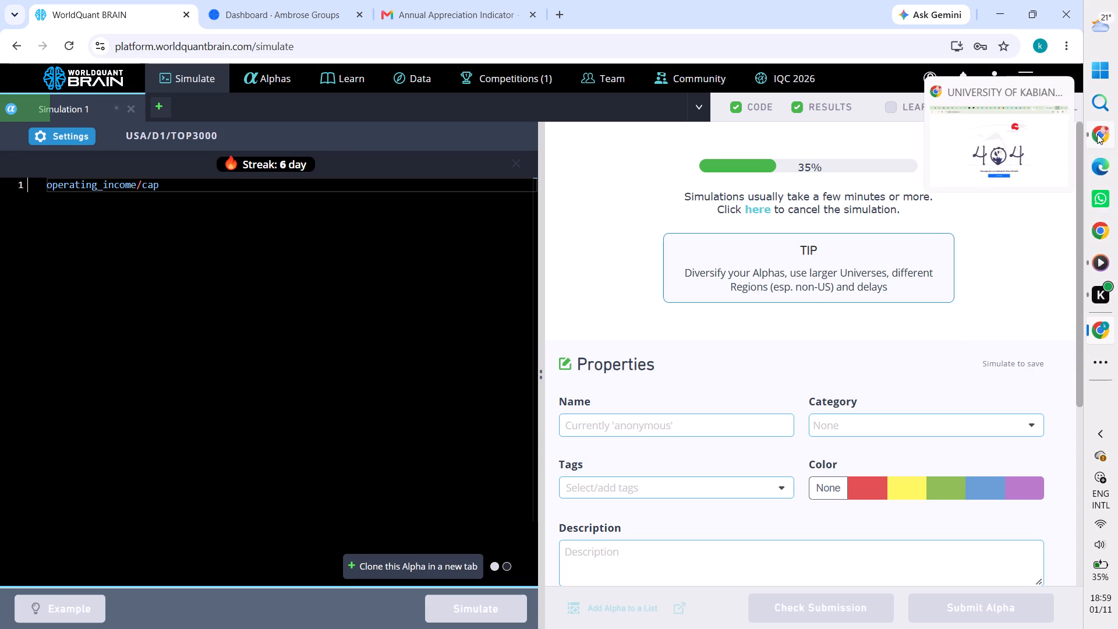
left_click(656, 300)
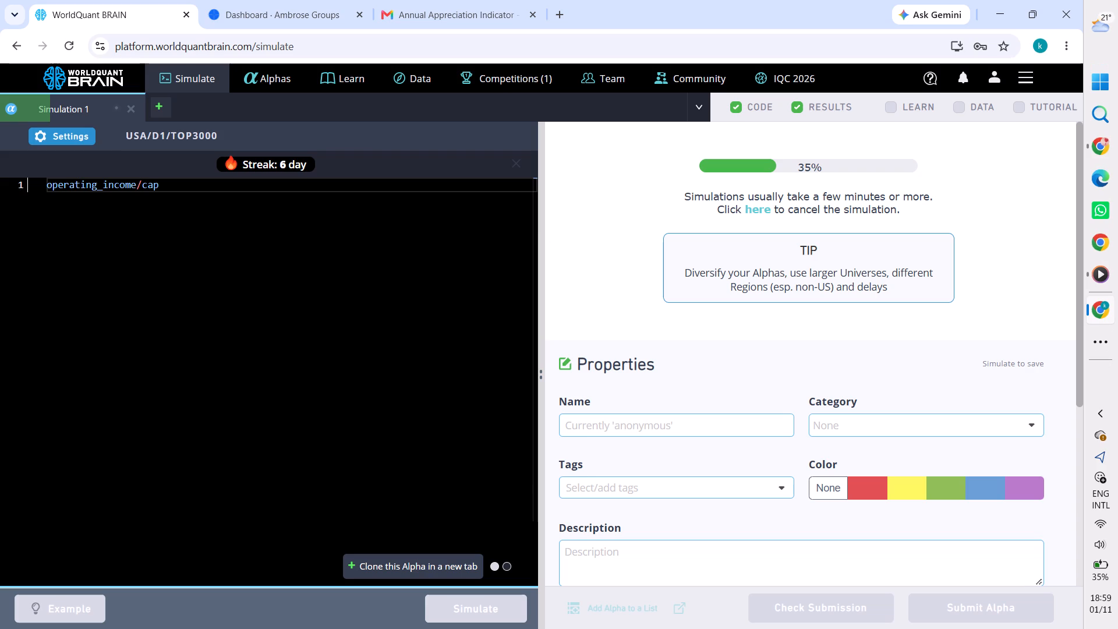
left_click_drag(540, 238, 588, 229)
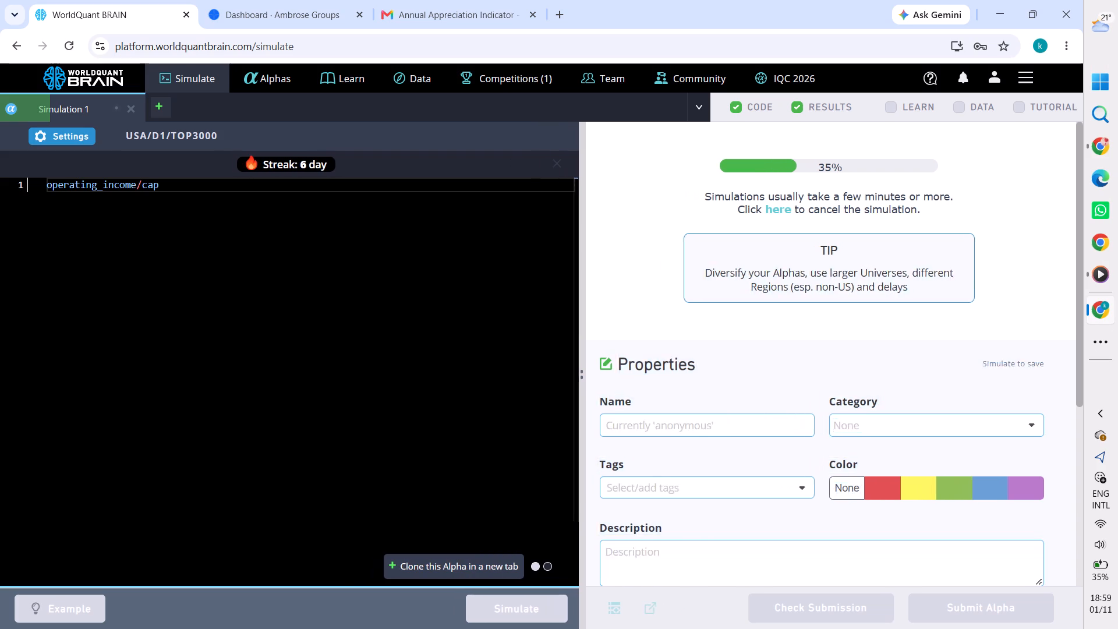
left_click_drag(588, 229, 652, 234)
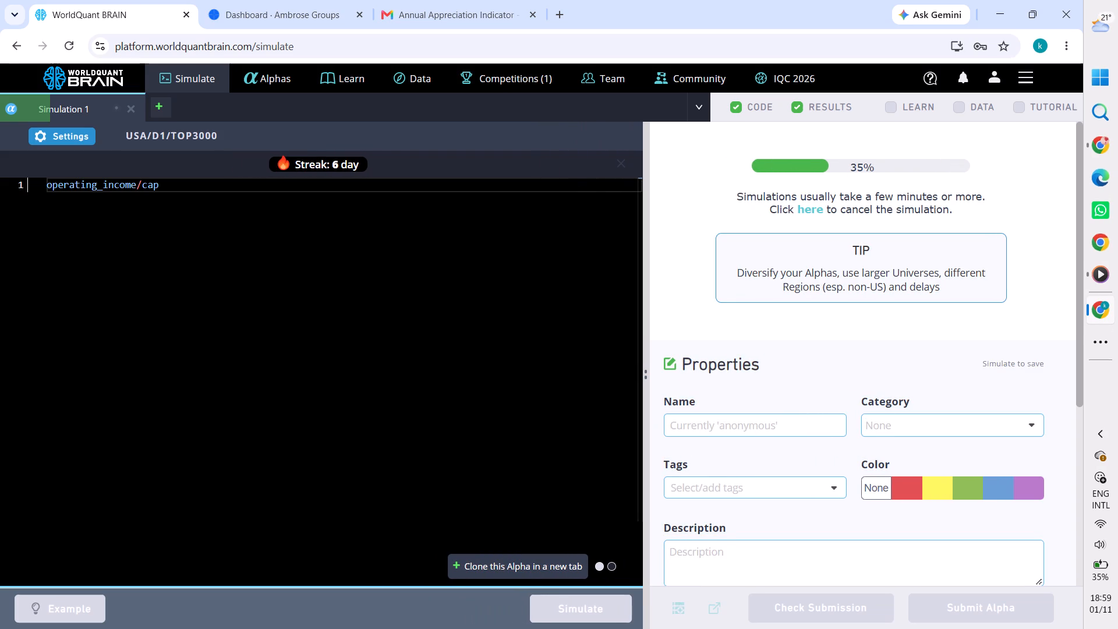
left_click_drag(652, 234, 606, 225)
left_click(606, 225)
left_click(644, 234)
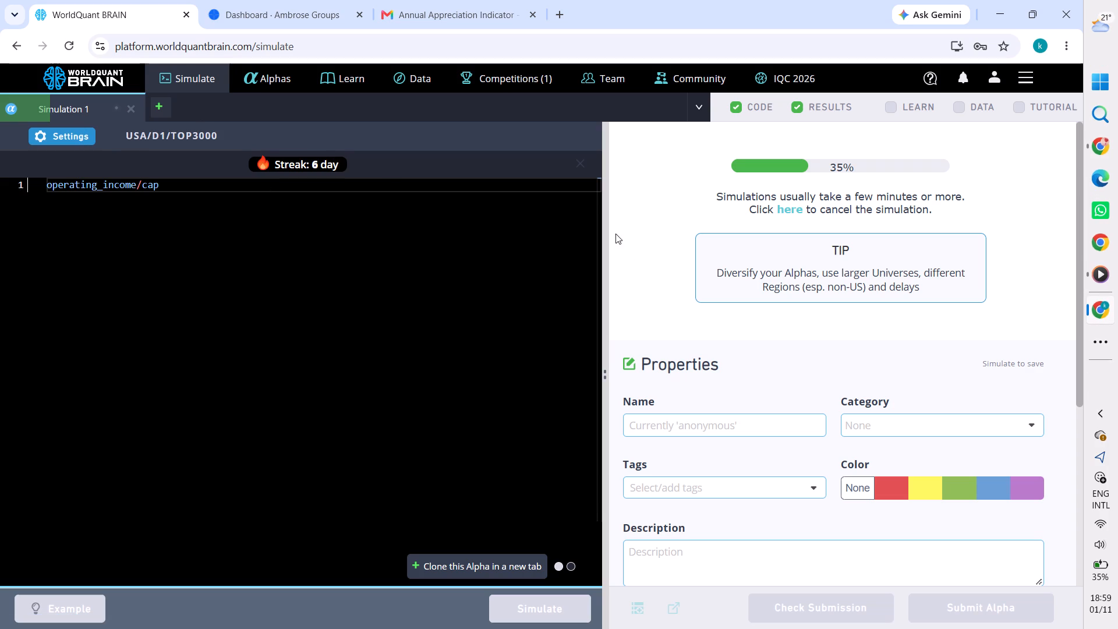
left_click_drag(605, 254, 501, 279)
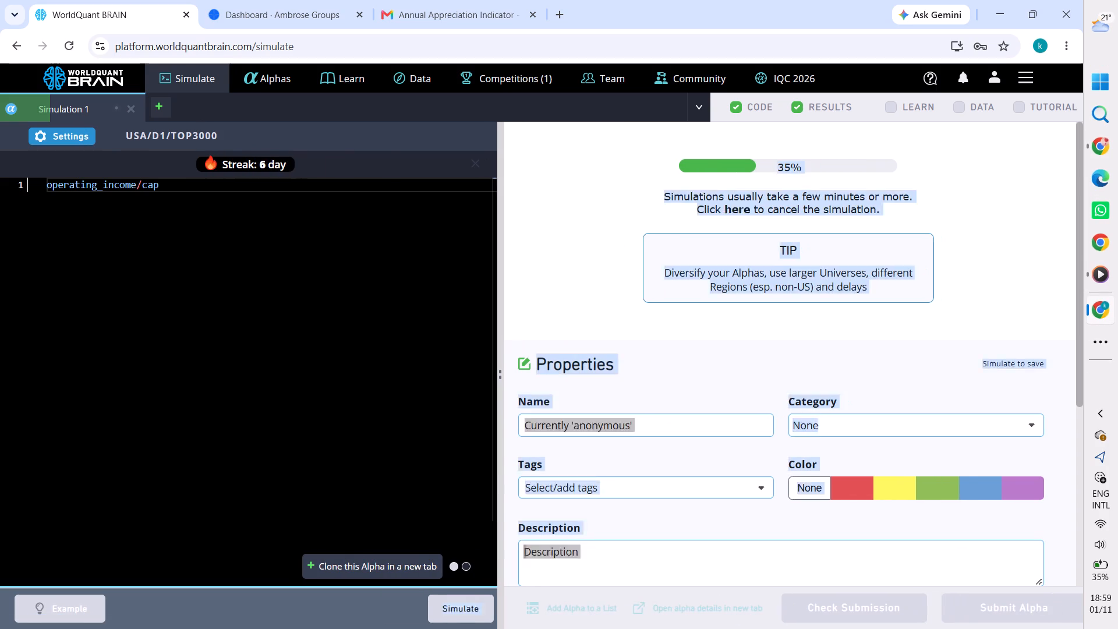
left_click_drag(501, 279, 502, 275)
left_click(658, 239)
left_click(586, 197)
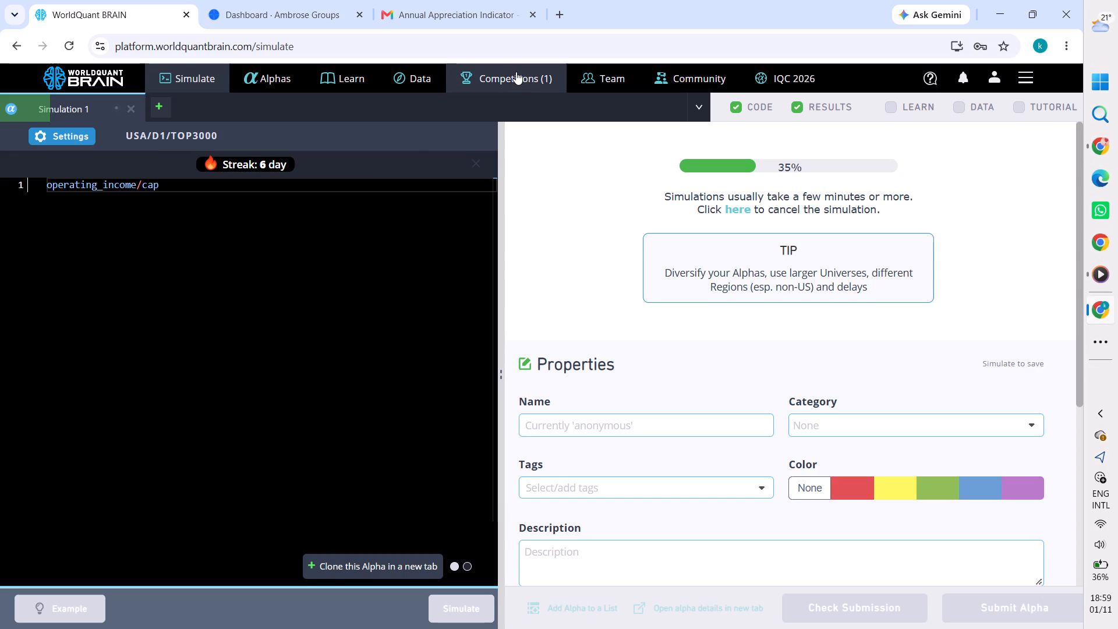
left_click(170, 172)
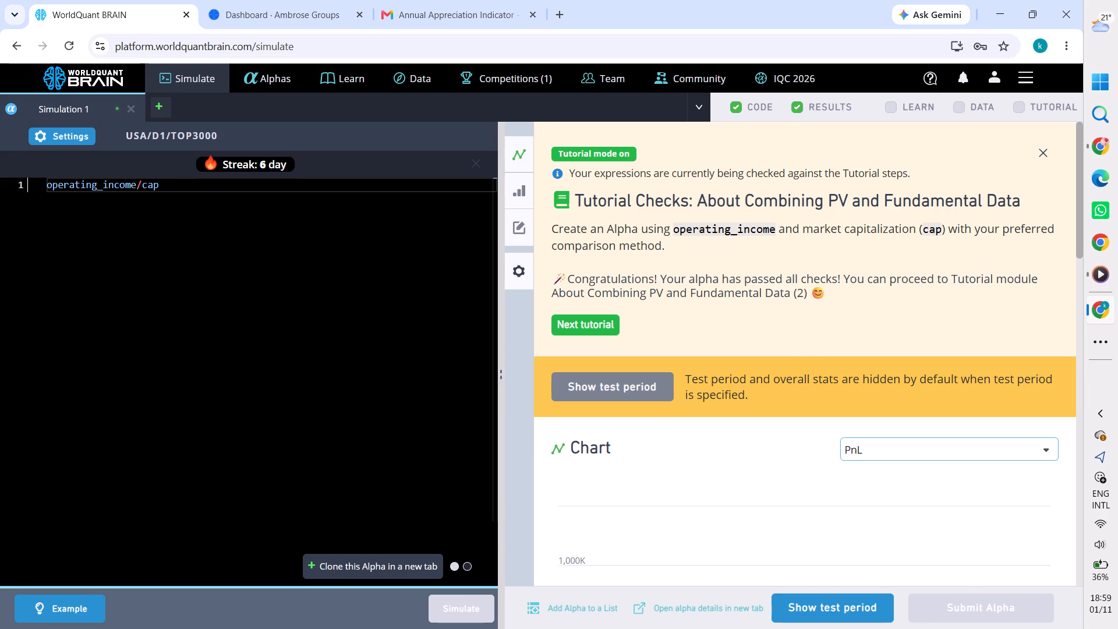
Proceed to the next tutorial module, About Combining PV and Fundamental Data (2), and reveal its task's hint and answer.
left_click(581, 319)
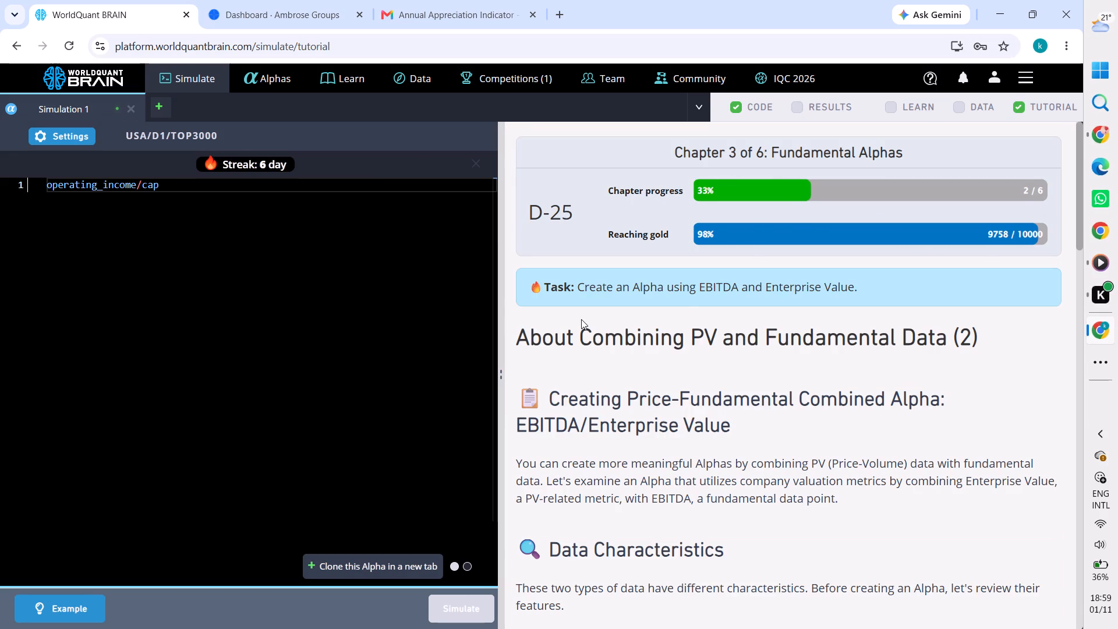
scroll(581, 319, "down", 6)
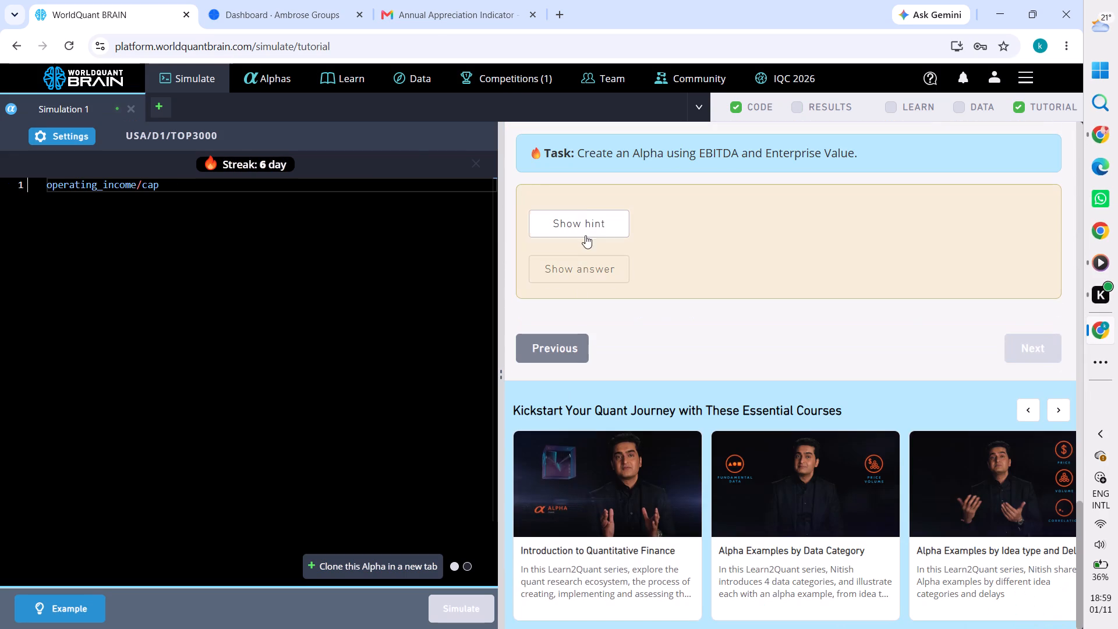
left_click(582, 211)
left_click(572, 297)
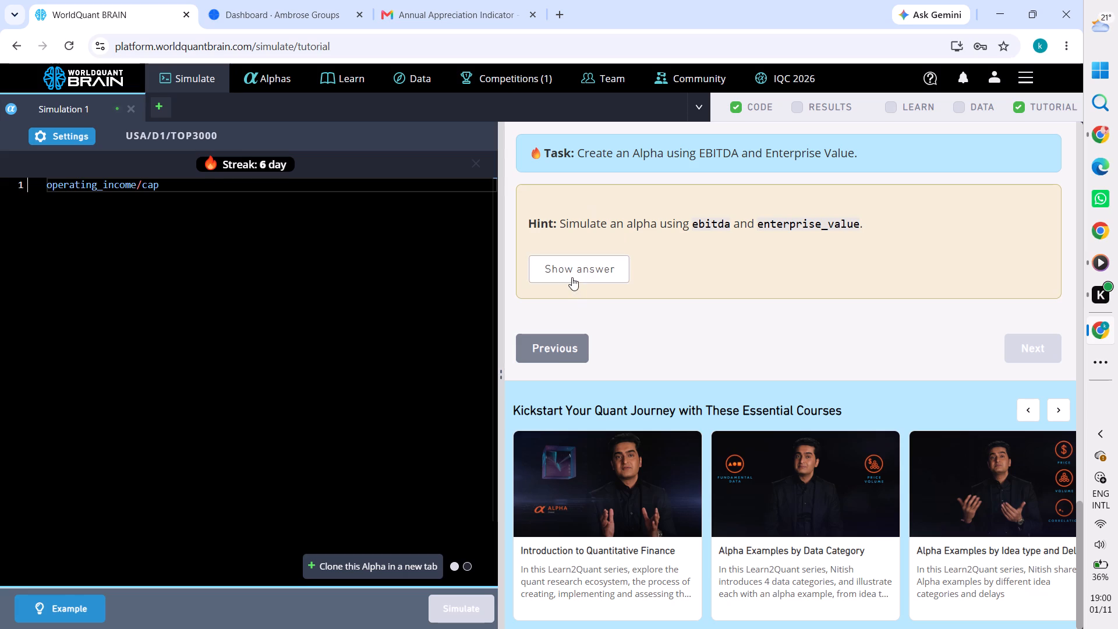
left_click(572, 277)
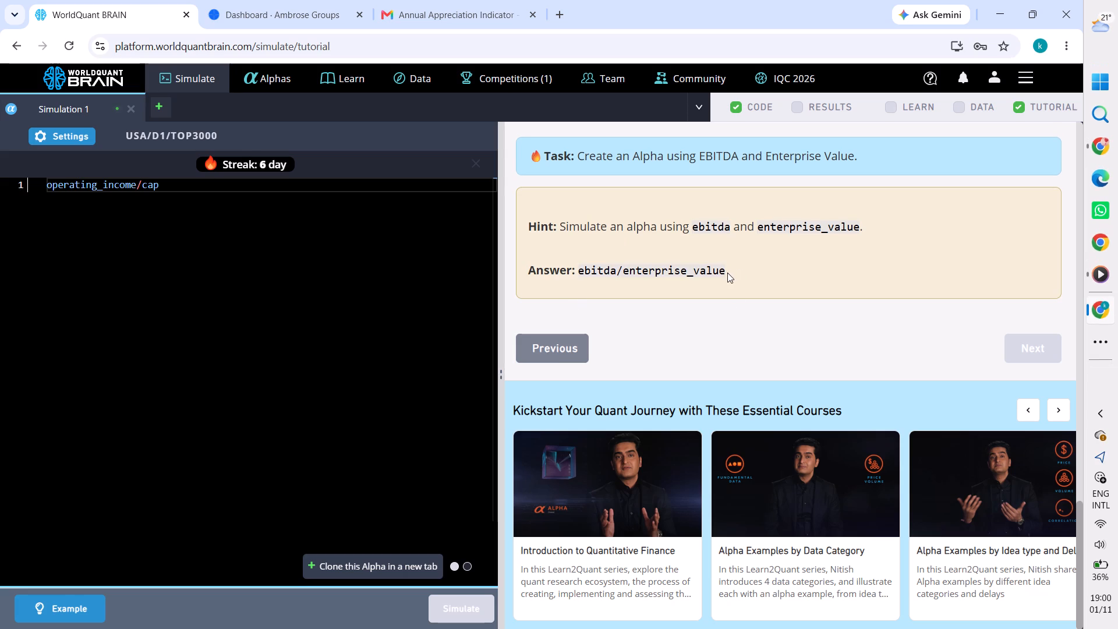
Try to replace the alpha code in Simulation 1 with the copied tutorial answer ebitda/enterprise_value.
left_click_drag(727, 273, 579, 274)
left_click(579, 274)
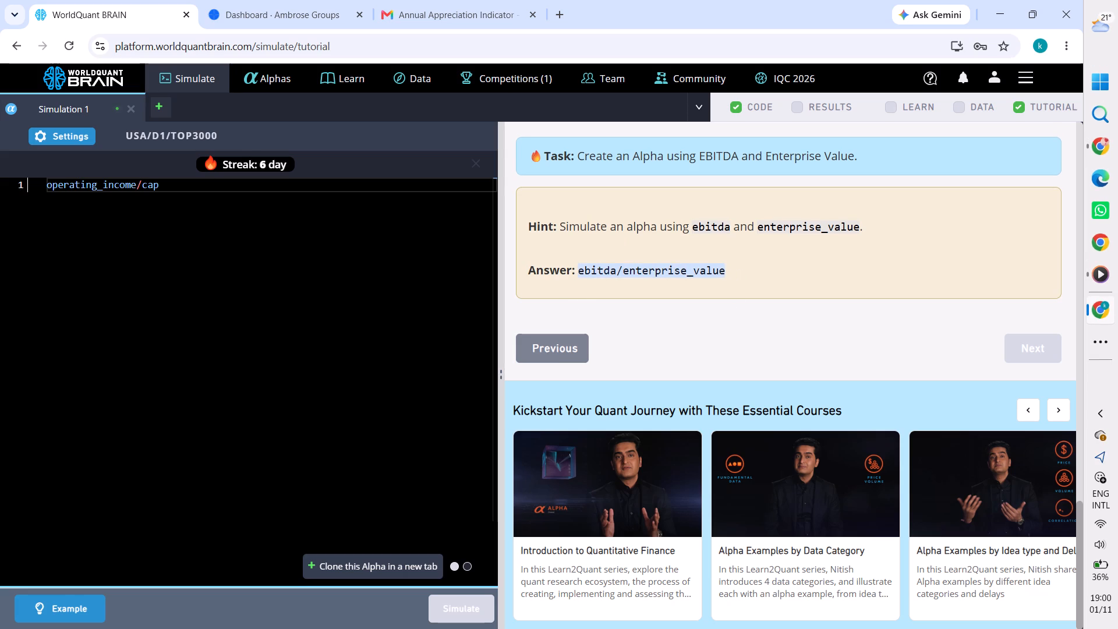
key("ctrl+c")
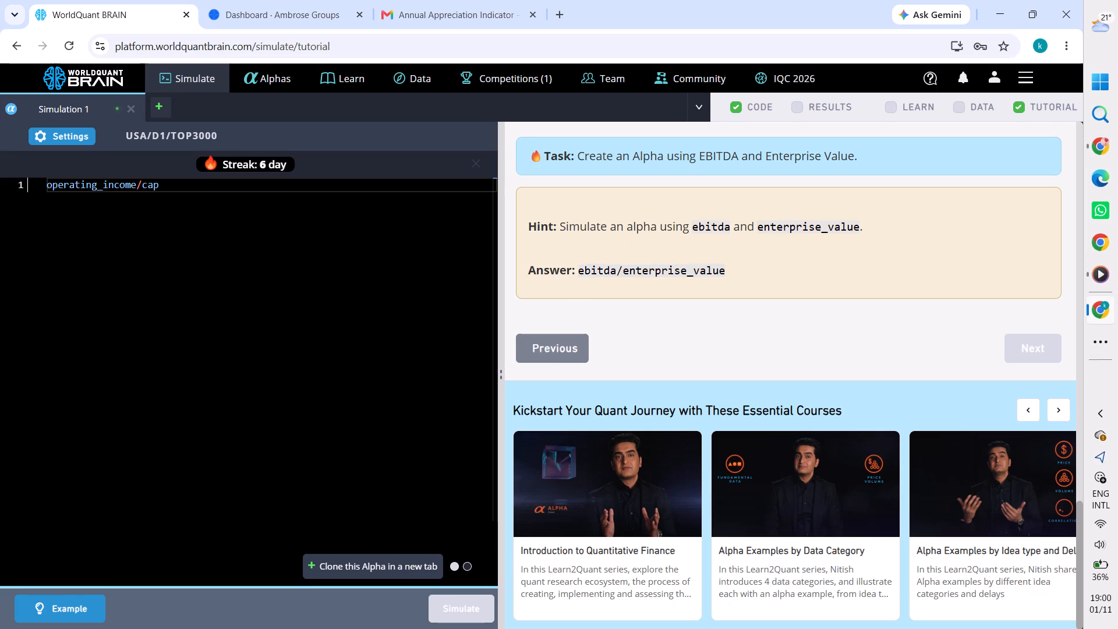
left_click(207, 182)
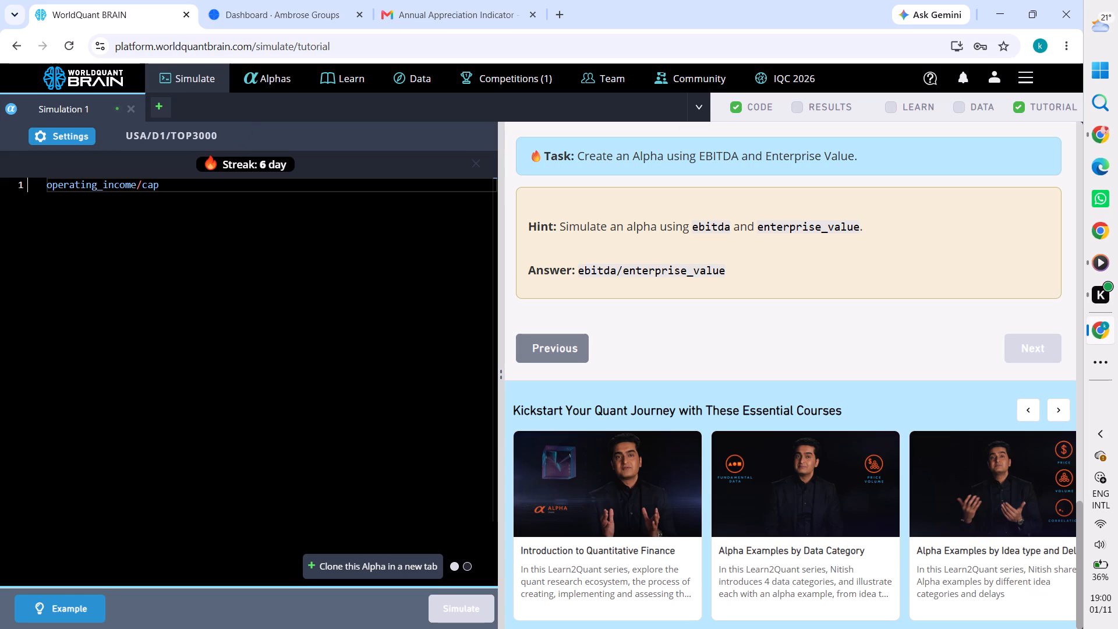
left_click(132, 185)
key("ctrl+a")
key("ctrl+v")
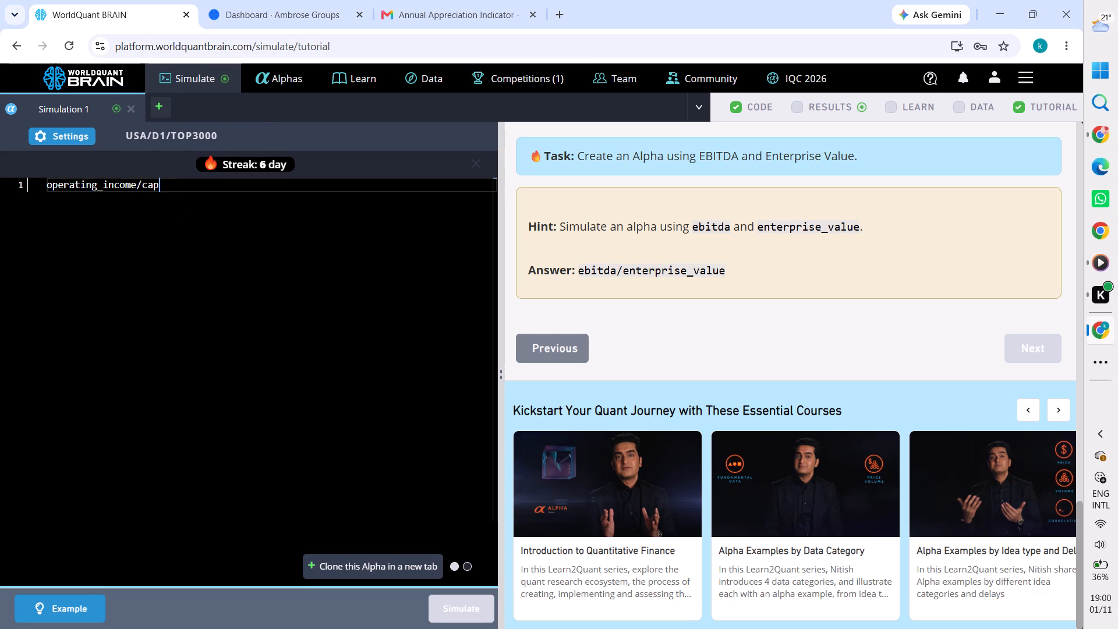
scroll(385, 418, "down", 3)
Open the results of the operating_income/cap simulation and reveal the alpha's test period in the PnL chart.
left_click(840, 113)
triple_click(832, 101)
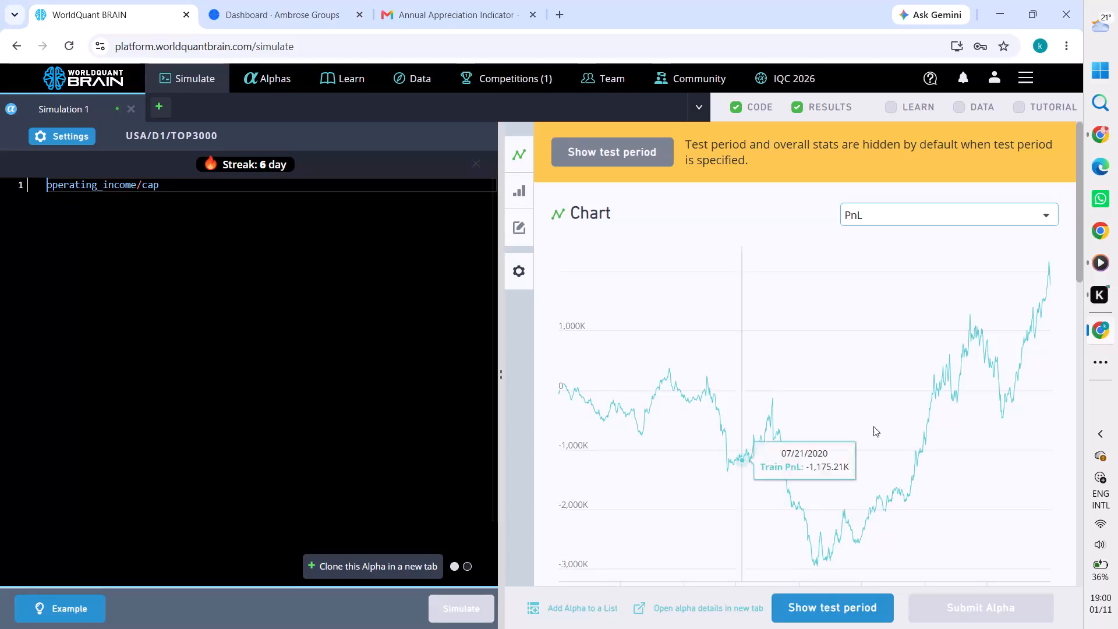
scroll(883, 409, "up", 4)
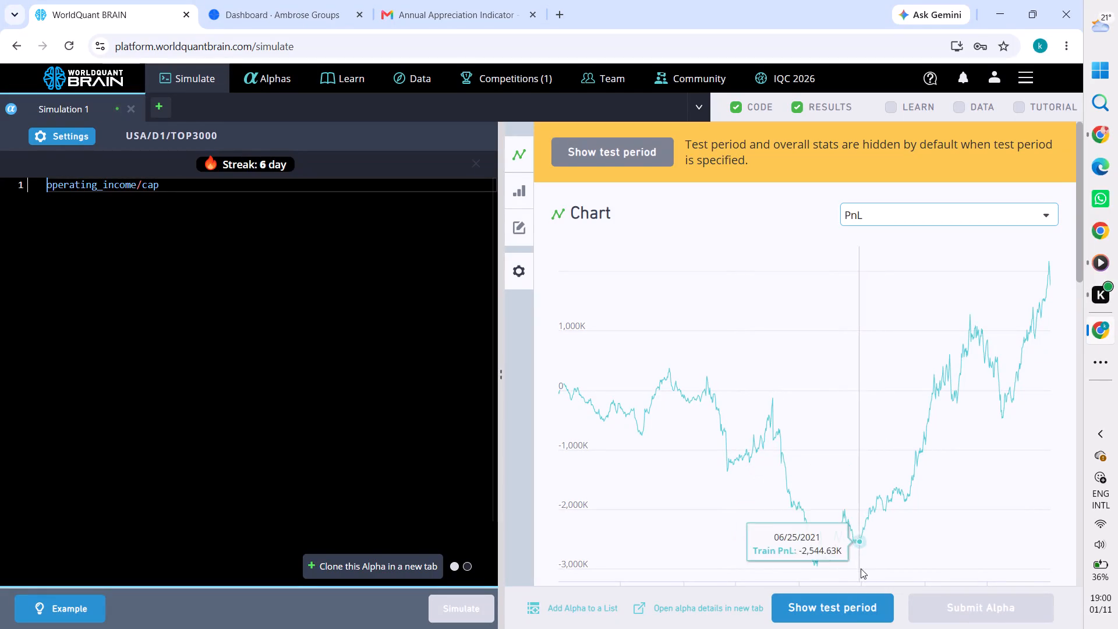
left_click(843, 609)
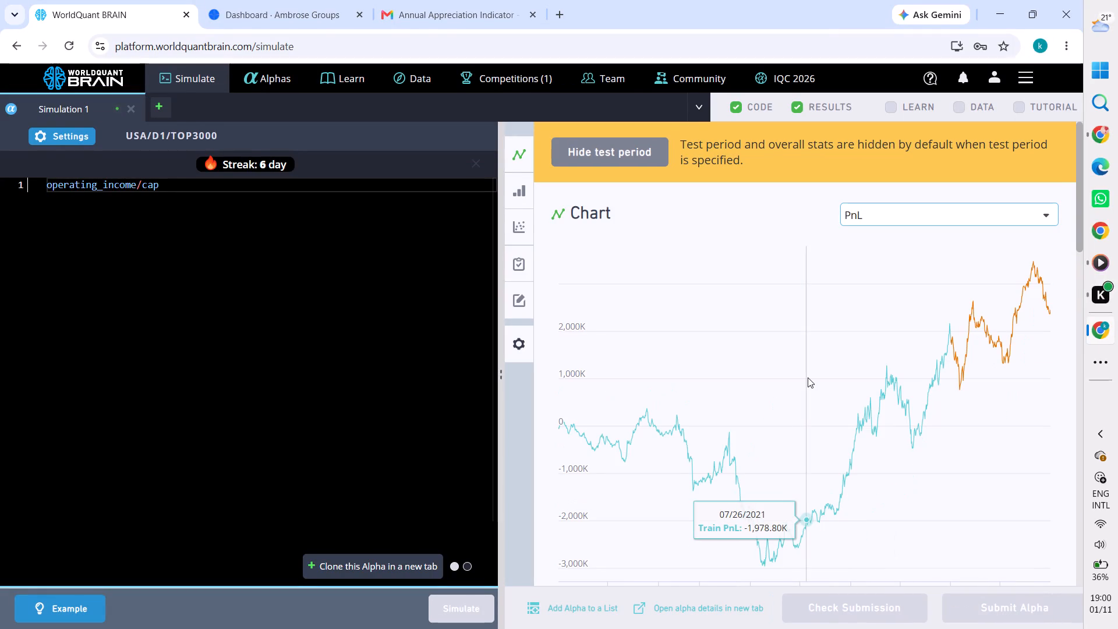
scroll(808, 377, "up", 3)
left_click(826, 107)
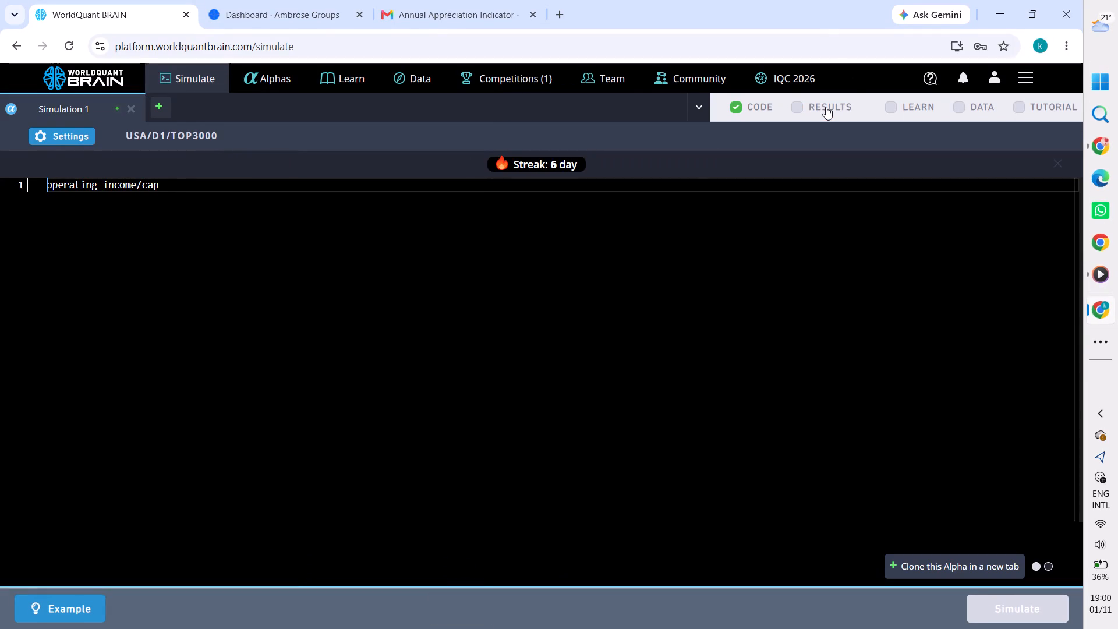
left_click(826, 107)
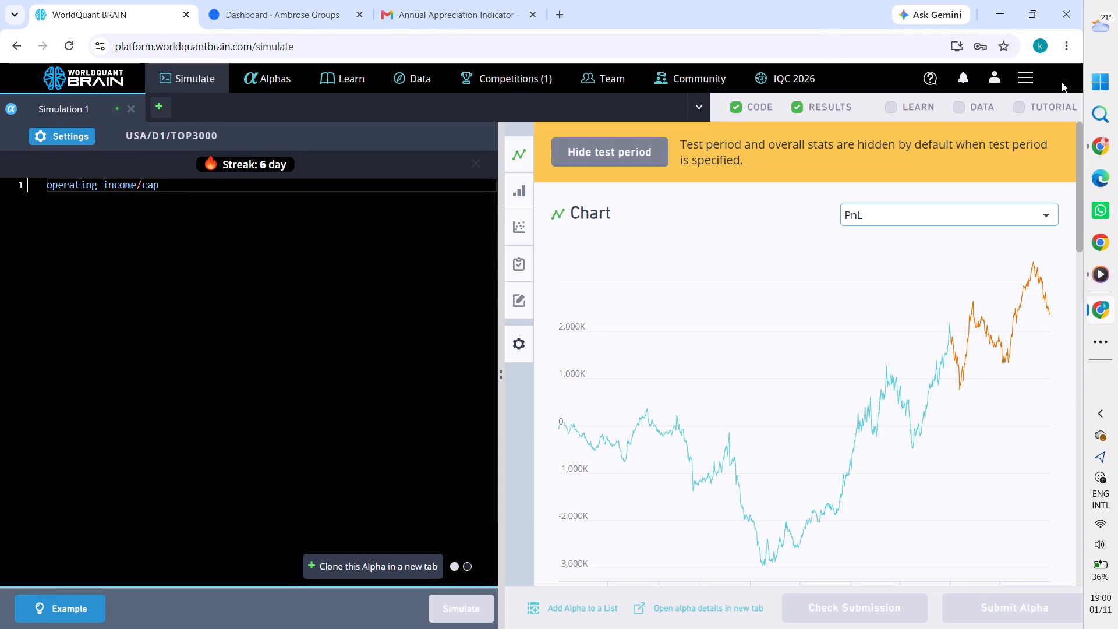
scroll(382, 502, "down", 2)
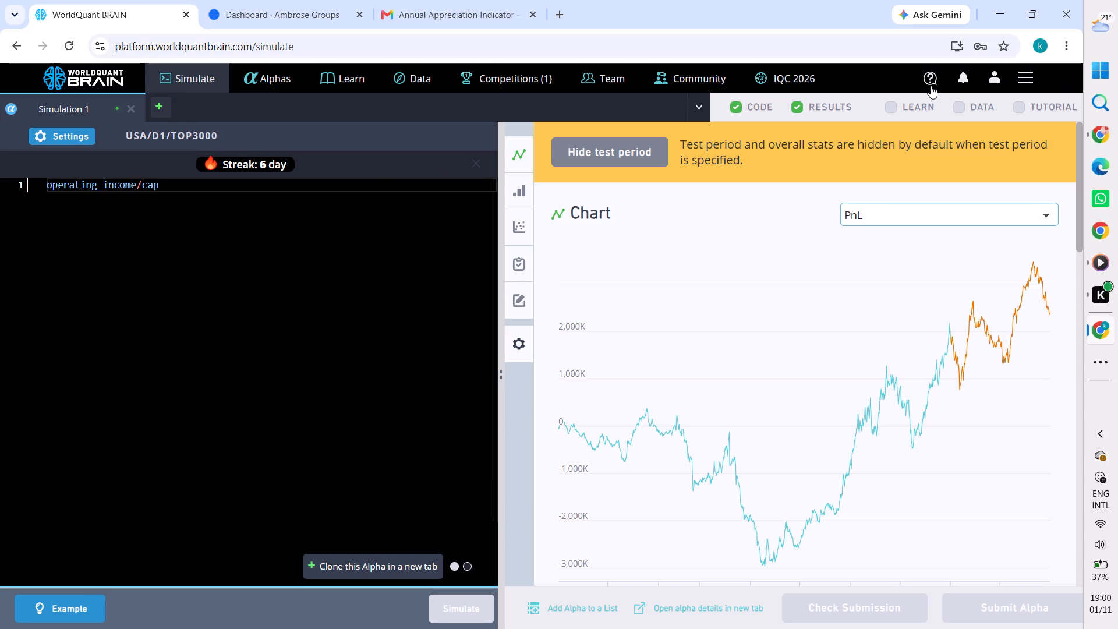
Return to the tutorial lesson and reveal the answer to its EBITDA and Enterprise Value task again.
left_click(1019, 114)
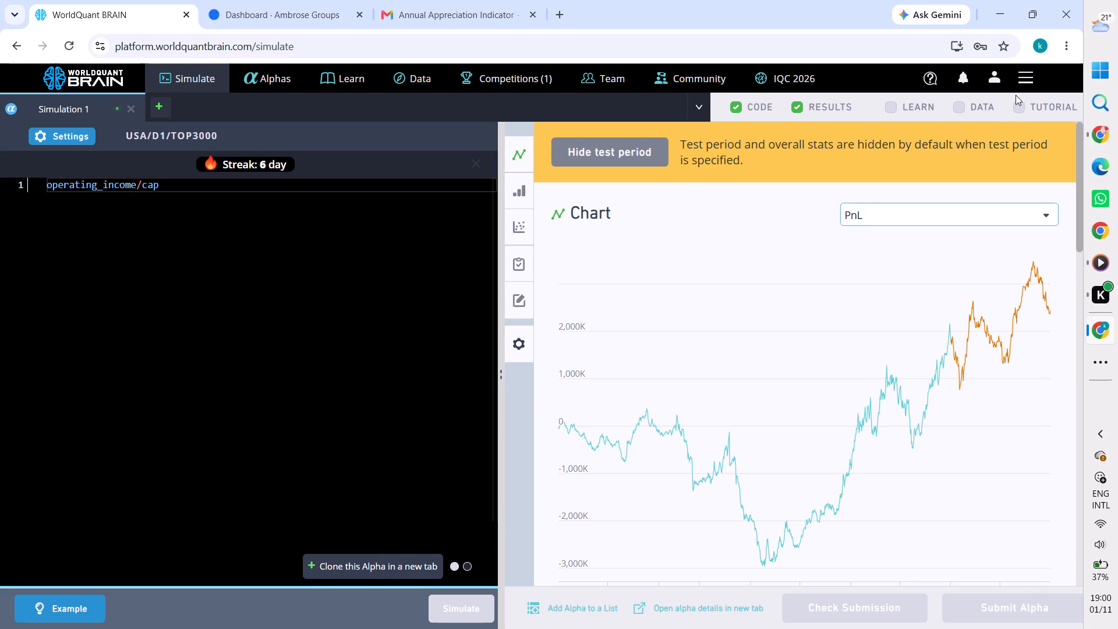
left_click(1018, 103)
scroll(822, 416, "down", 5)
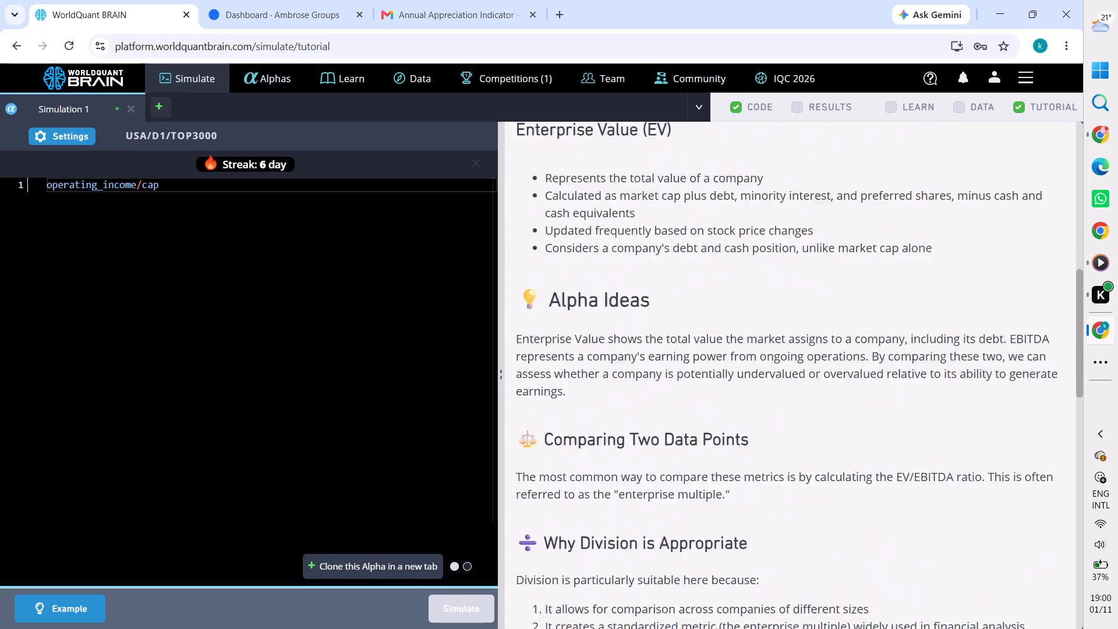
scroll(822, 416, "down", 1)
scroll(822, 416, "up", 2)
scroll(743, 556, "down", 1)
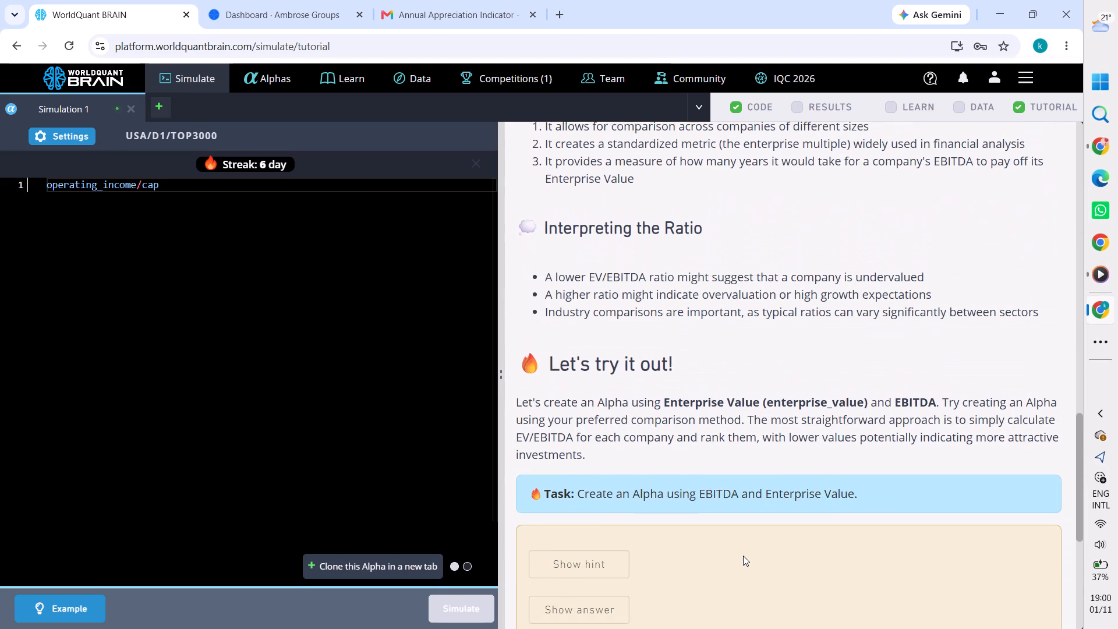
scroll(743, 556, "down", 1)
left_click(598, 513)
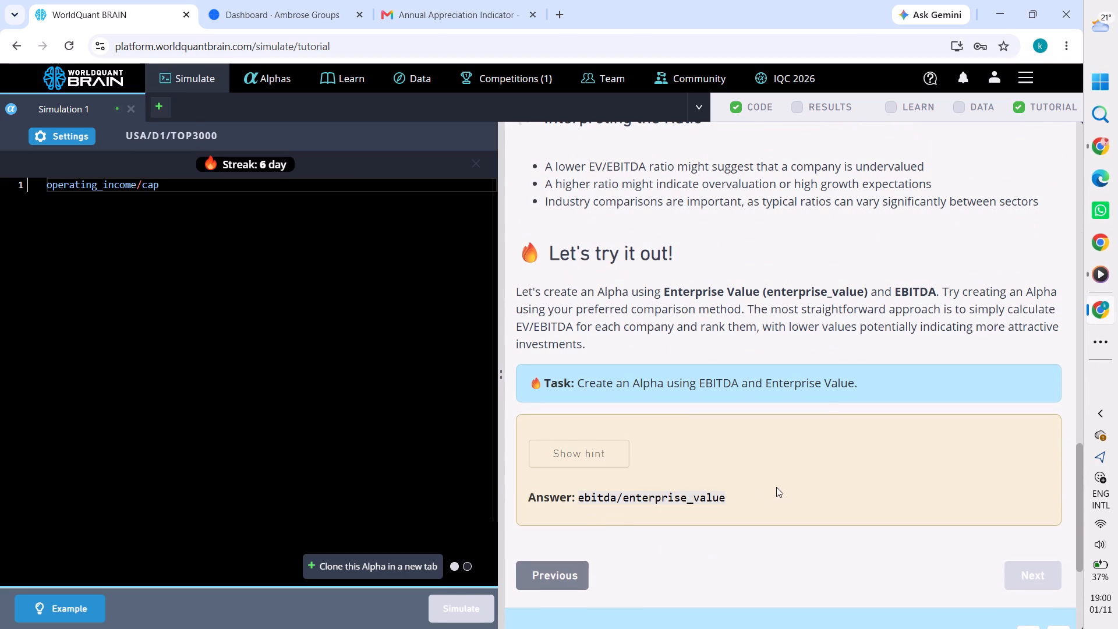
Replace the whole alpha code in Simulation 1 with the tutorial answer ebitda/enterprise_value and run the simulation.
left_click_drag(739, 500, 586, 502)
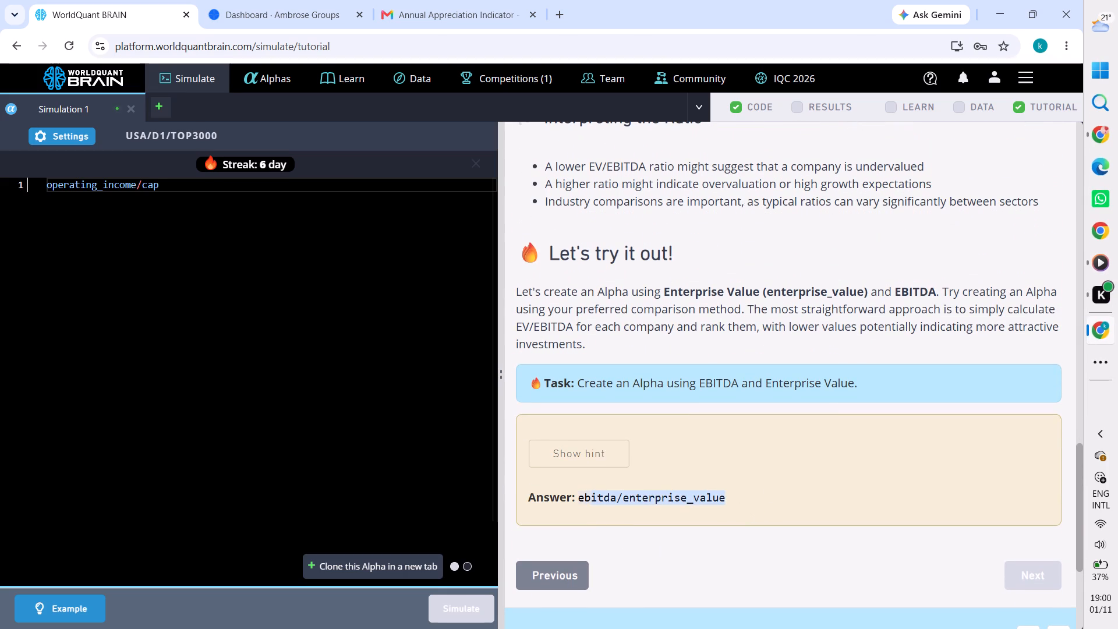
left_click_drag(586, 502, 578, 503)
key("ctrl+a")
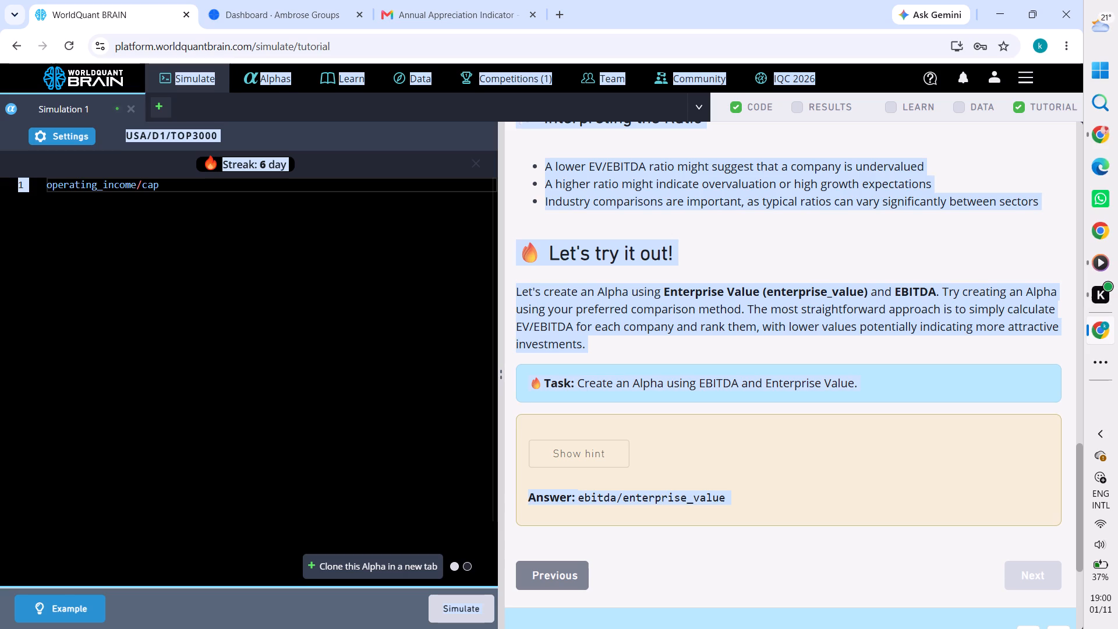
left_click(709, 509)
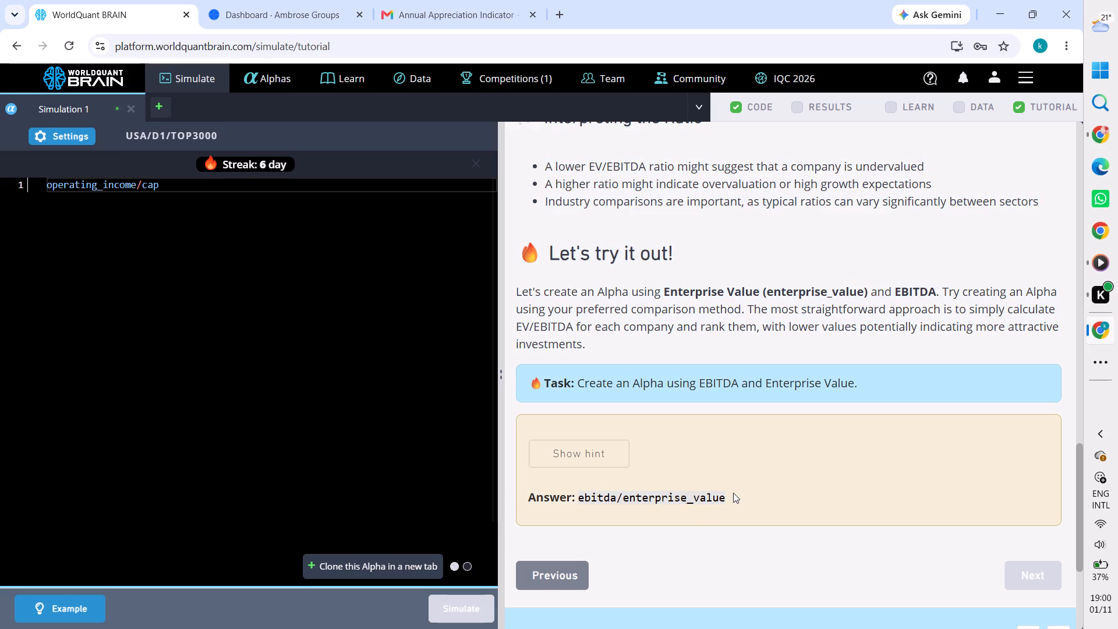
left_click_drag(728, 497, 574, 500)
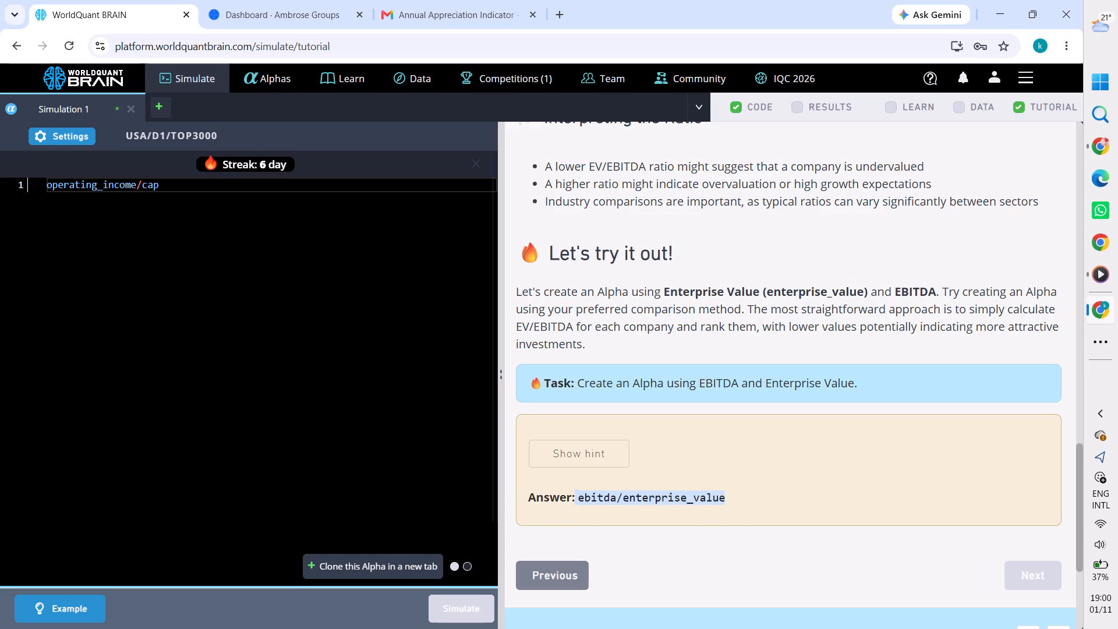
left_click_drag(574, 500, 580, 500)
key("ctrl+c")
left_click(91, 177)
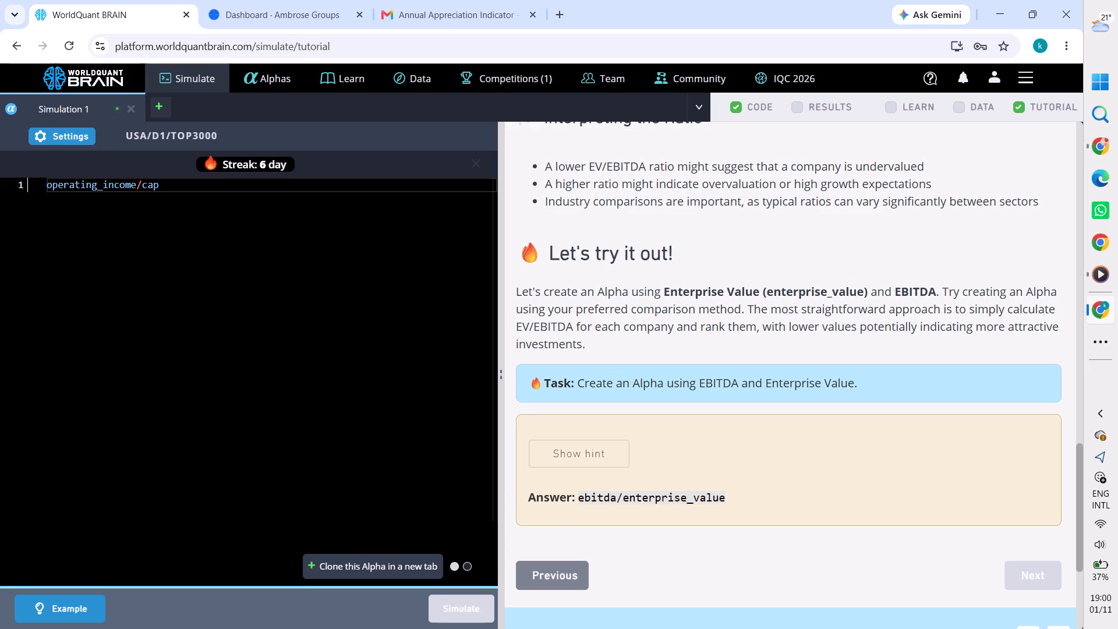
key("ctrl+a")
key("ctrl+v")
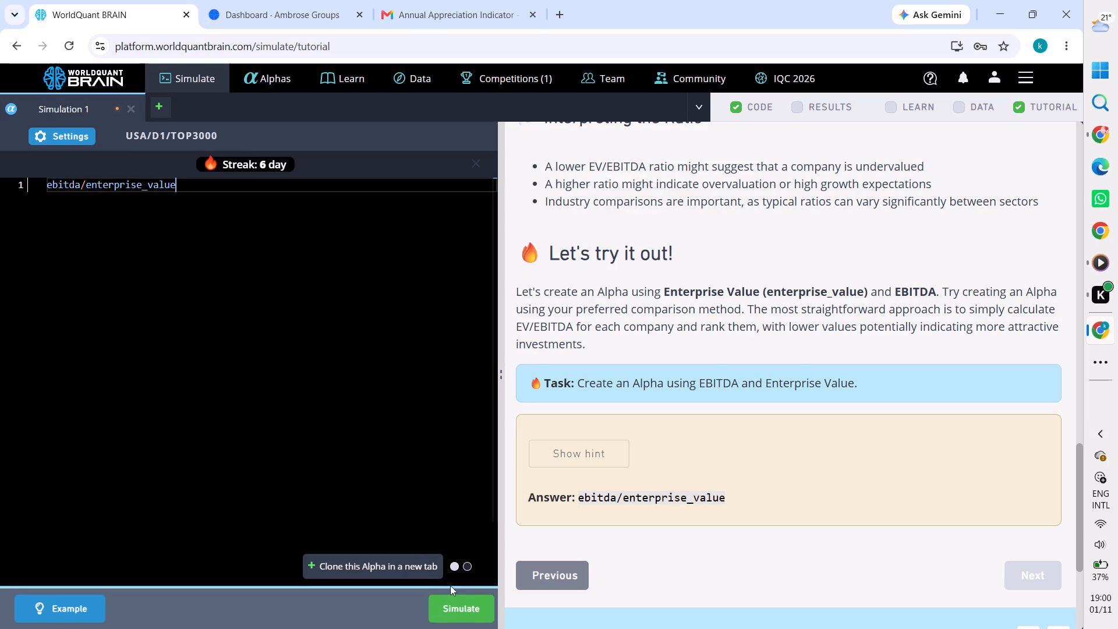
left_click(458, 619)
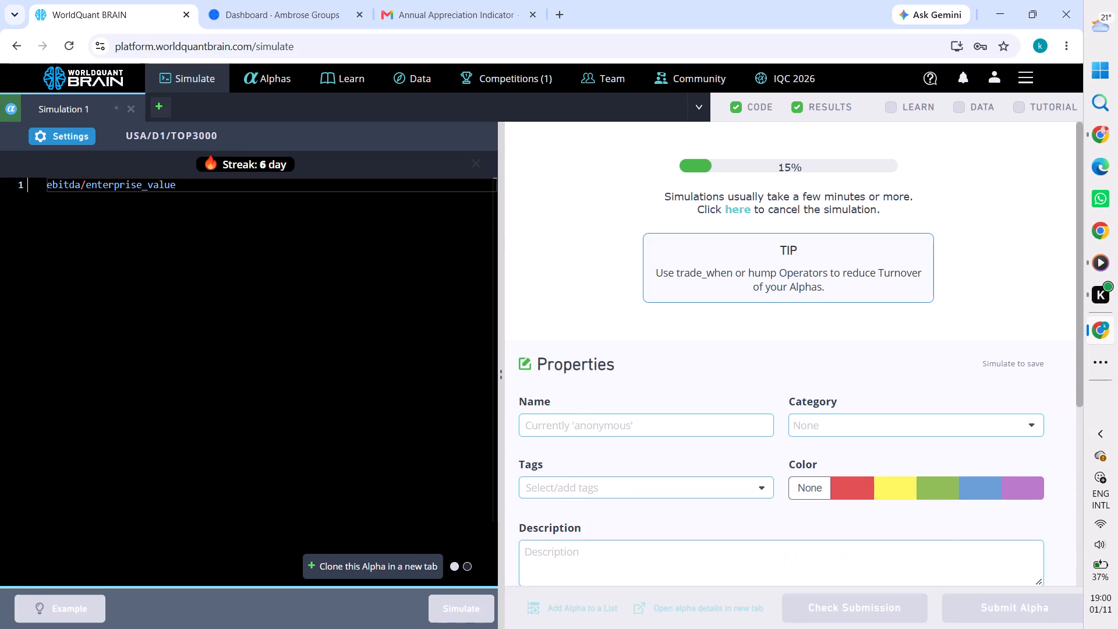